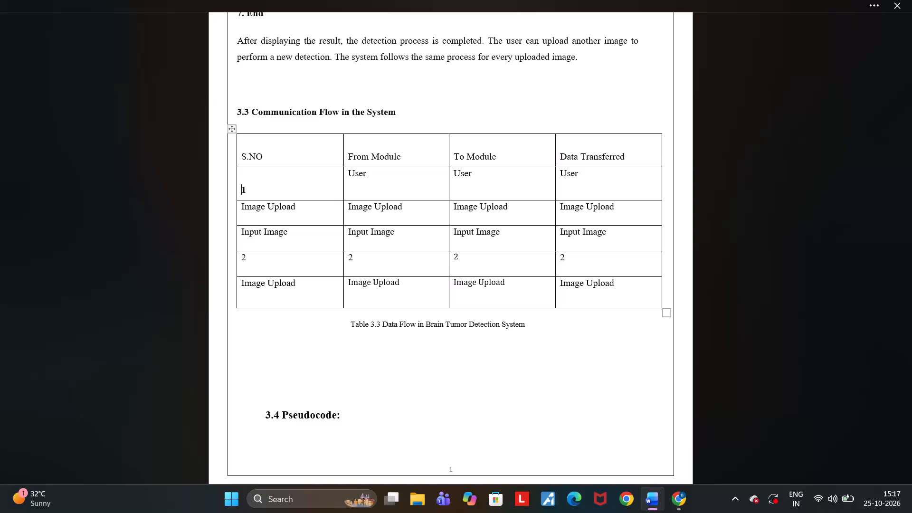
Remove the blank line and extra leading spaces before the 1 in the S.NO column's first data row.
key(Return)
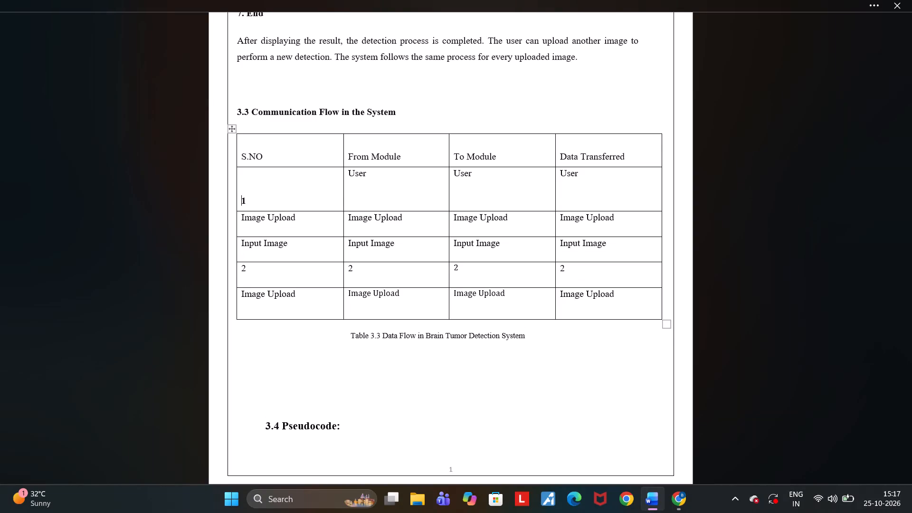
key(BackSpace)
key(BackSpace)
key(BackSpace)
key(BackSpace)
key(BackSpace)
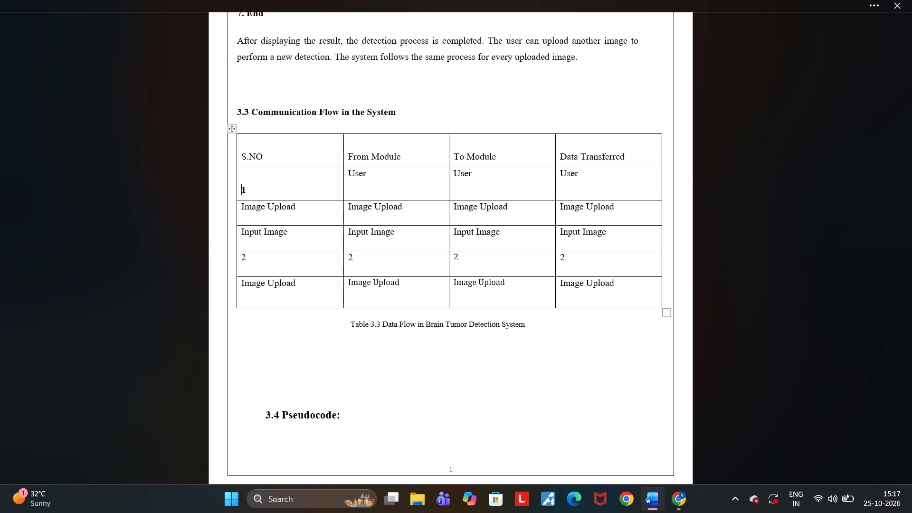
key(BackSpace)
key(BackSpace)
key(BackSpace)
key(BackSpace)
key(BackSpace)
key(BackSpace)
key(BackSpace)
key(BackSpace)
key(BackSpace)
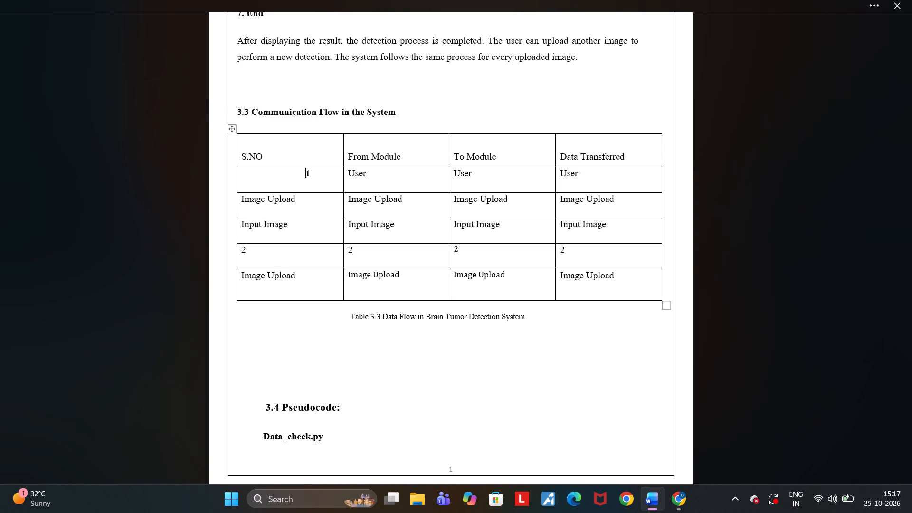
key(BackSpace)
key(BackSpace)
key(BackSpace)
key(BackSpace)
key(BackSpace)
key(BackSpace)
key(BackSpace)
key(BackSpace)
key(BackSpace)
key(BackSpace)
key(BackSpace)
key(BackSpace)
key(BackSpace)
key(BackSpace)
key(BackSpace)
key(BackSpace)
key(BackSpace)
key(BackSpace)
key(BackSpace)
key(BackSpace)
key(BackSpace)
key(BackSpace)
key(BackSpace)
key(BackSpace)
key(BackSpace)
key(BackSpace)
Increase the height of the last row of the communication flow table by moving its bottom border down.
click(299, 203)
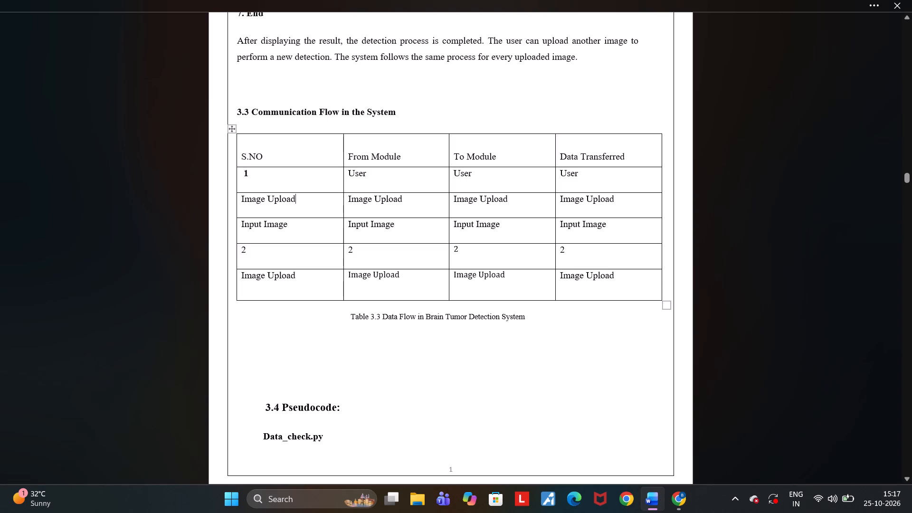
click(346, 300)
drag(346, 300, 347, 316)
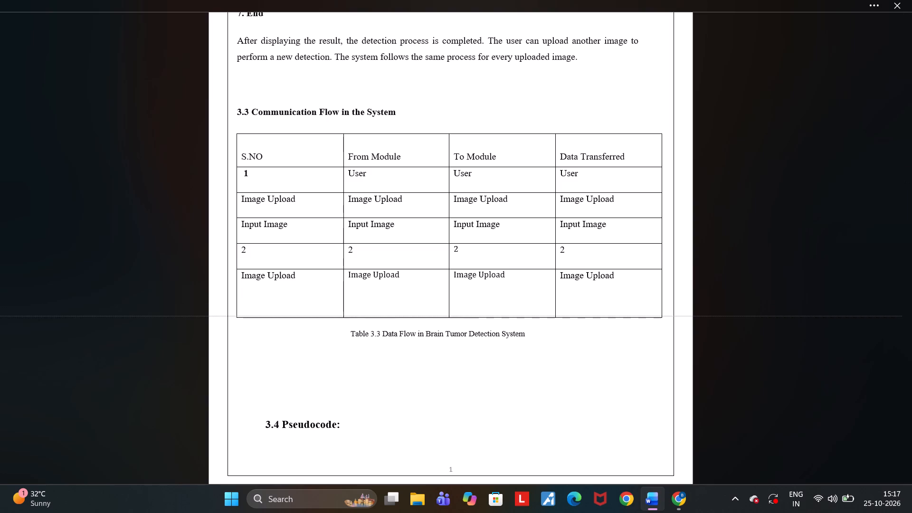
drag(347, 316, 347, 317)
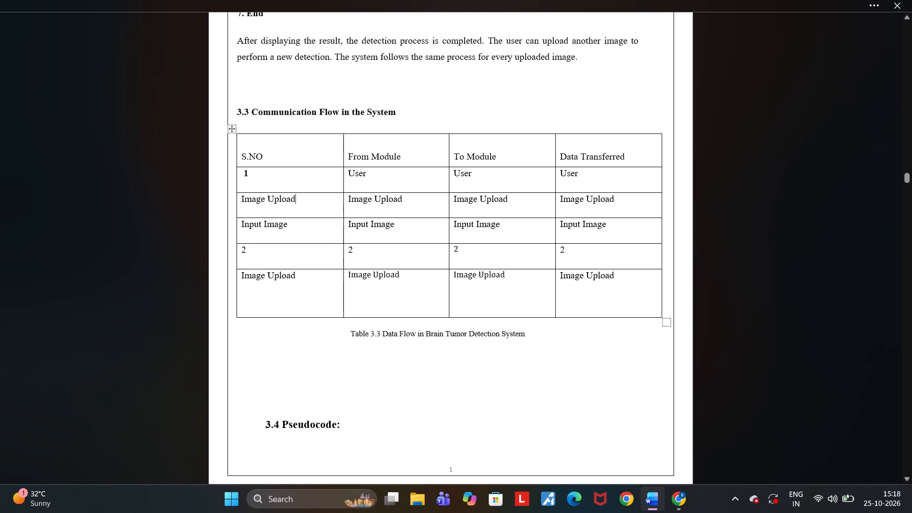
Replace the second data row's S.NO entry with 2, preceded by a space.
key(BackSpace)
key(BackSpace)
key(BackSpace)
key(BackSpace)
key(BackSpace)
key(BackSpace)
key(BackSpace)
key(BackSpace)
key(BackSpace)
key(BackSpace)
key(BackSpace)
key(BackSpace)
key(space)
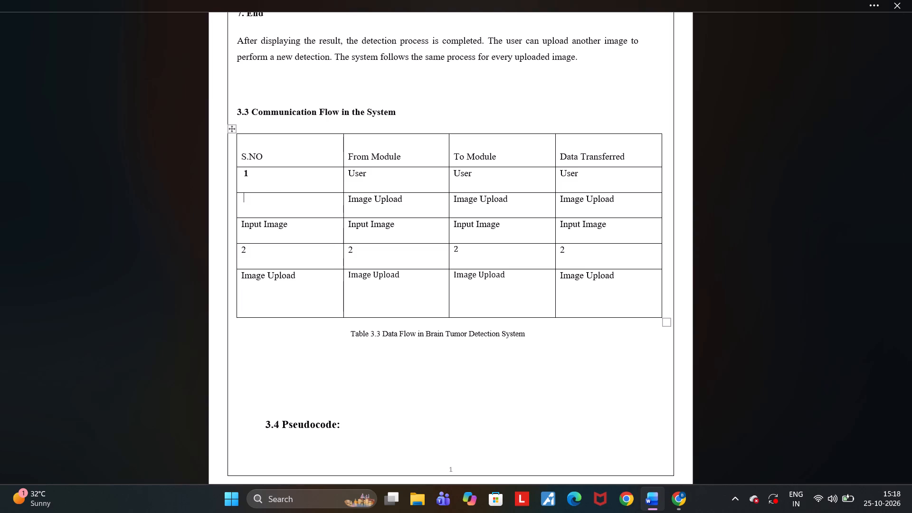
key(2)
Replace the third data row's S.NO entry with 3, preceded by a space.
click(306, 233)
key(BackSpace)
key(BackSpace)
key(BackSpace)
key(BackSpace)
key(BackSpace)
key(BackSpace)
key(BackSpace)
key(BackSpace)
key(BackSpace)
key(BackSpace)
key(BackSpace)
key(space)
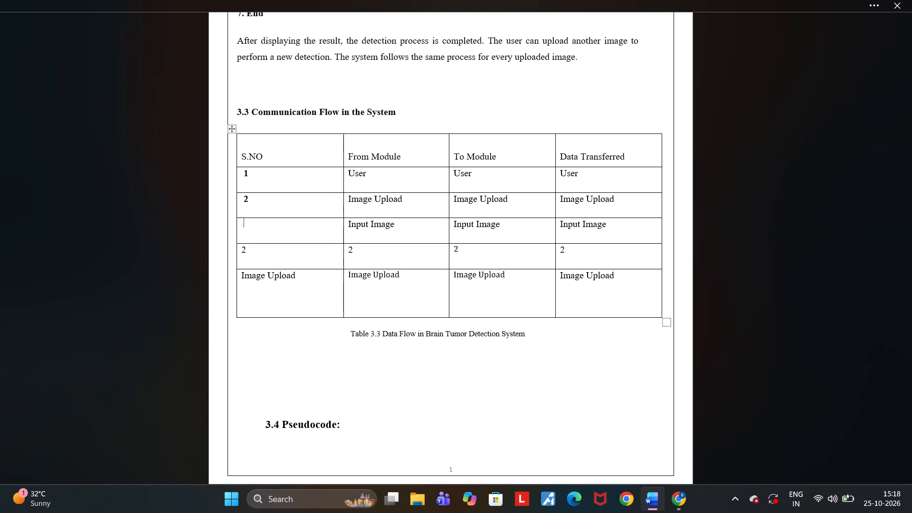
key(3)
Replace the fourth data row's S.NO entry with 4, preceded by a space.
key(Down)
key(BackSpace)
key(space)
key(4)
key(BackSpace)
key(4)
Replace the Image Upload entry in the last row's S.NO cell with 5, preceded by spaces.
key(Down)
key(Right)
key(Right)
key(Right)
key(Right)
key(Right)
key(Right)
key(Right)
key(Right)
key(Right)
key(Right)
key(BackSpace)
key(BackSpace)
key(BackSpace)
key(BackSpace)
key(BackSpace)
key(BackSpace)
key(BackSpace)
key(BackSpace)
key(BackSpace)
key(BackSpace)
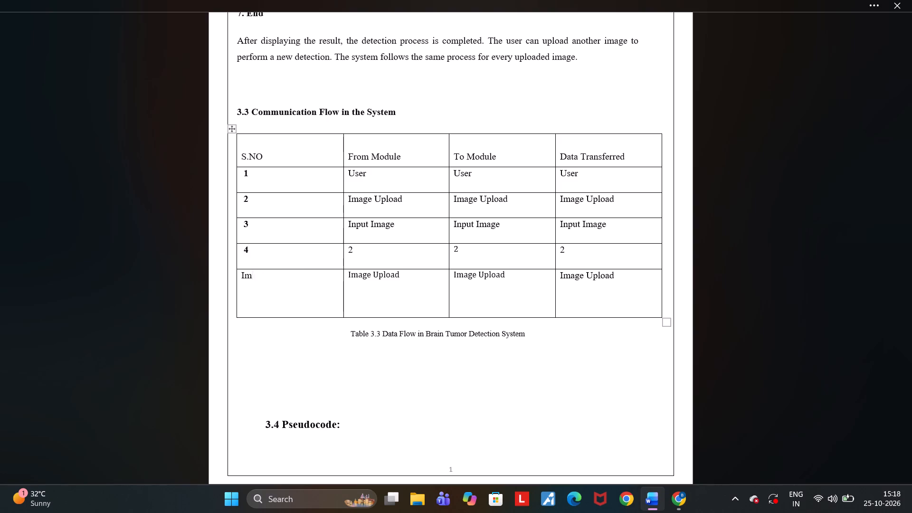
key(BackSpace)
key(BackSpace)
key(space)
text(5)
key(space)
key(BackSpace)
key(BackSpace)
key(space)
key(5)
Make the number 5 in the last row's S.NO cell bold.
drag(252, 274, 252, 273)
drag(252, 273, 242, 275)
click(249, 259)
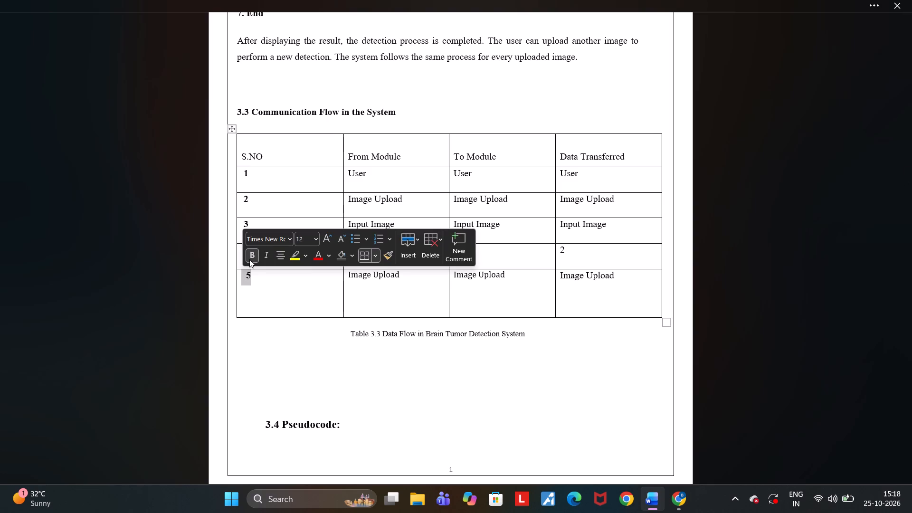
click(262, 356)
click(262, 356)
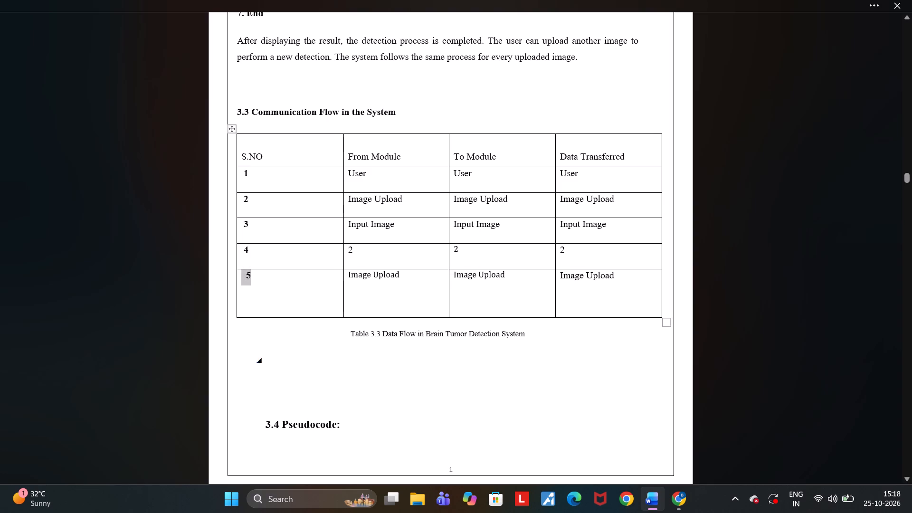
click(333, 346)
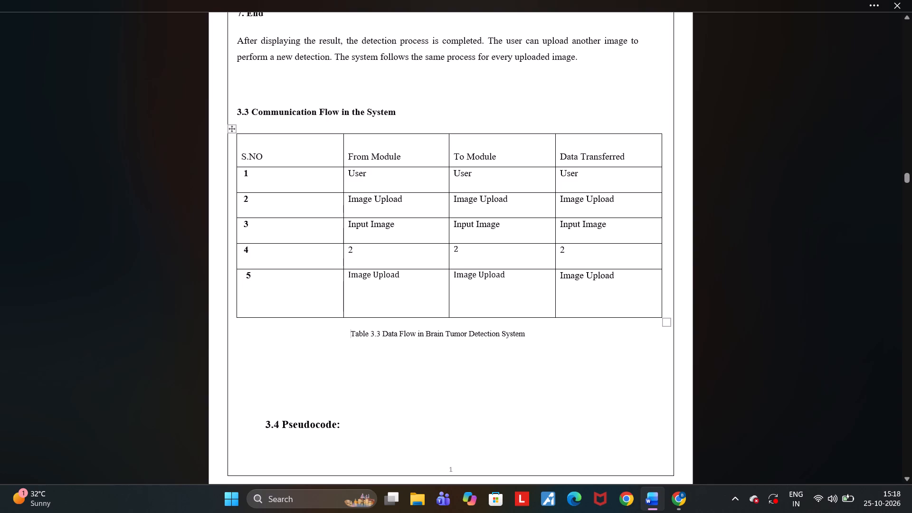
Remove the indentation before the Table 3.3 caption so it starts at the page's left margin.
click(297, 302)
click(249, 309)
key(Down)
key(BackSpace)
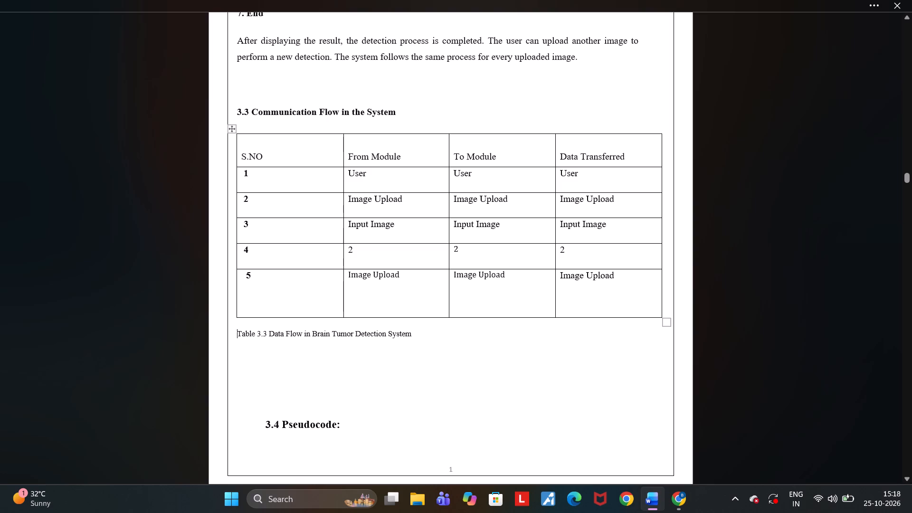
key(BackSpace)
Reduce the height of the table's last row by moving its bottom border up.
key(Up)
key(Right)
key(Right)
key(Right)
drag(251, 317, 250, 302)
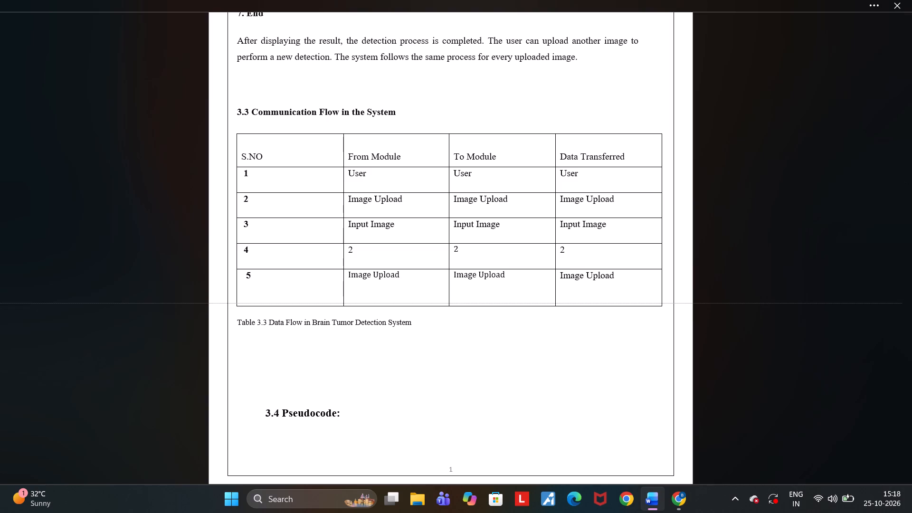
Reduce the height of the Communication Flow table's last row further so it is about as tall as the row above.
drag(250, 302, 250, 297)
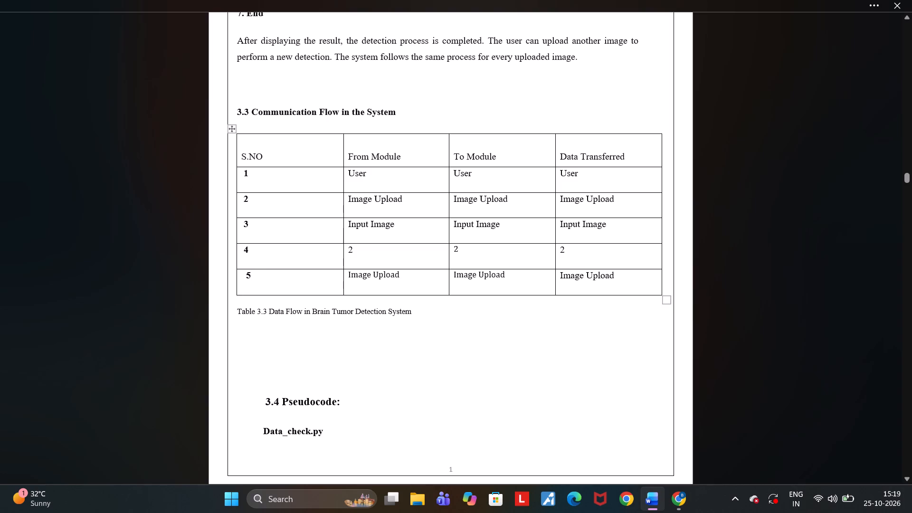
click(445, 340)
click(673, 500)
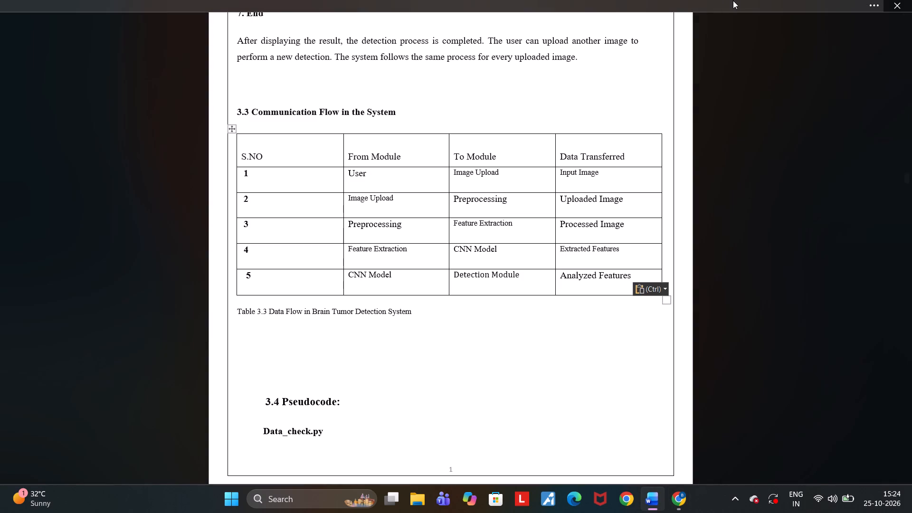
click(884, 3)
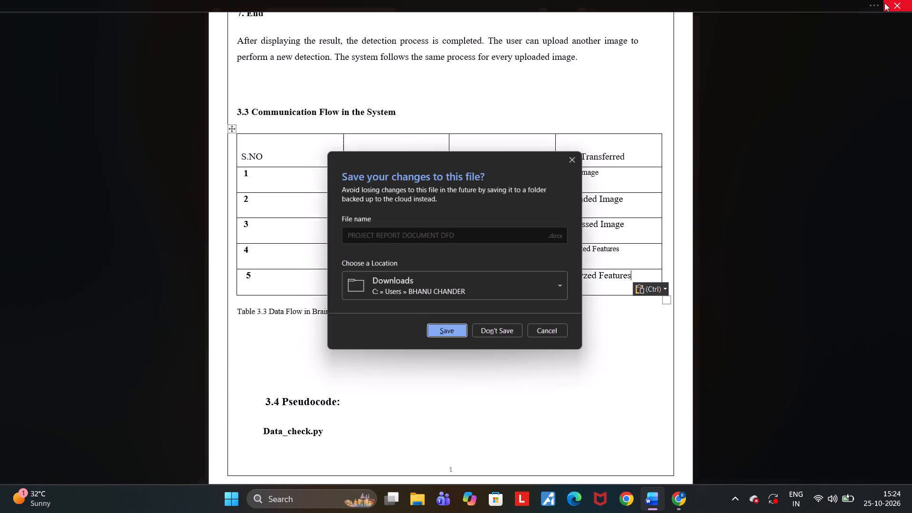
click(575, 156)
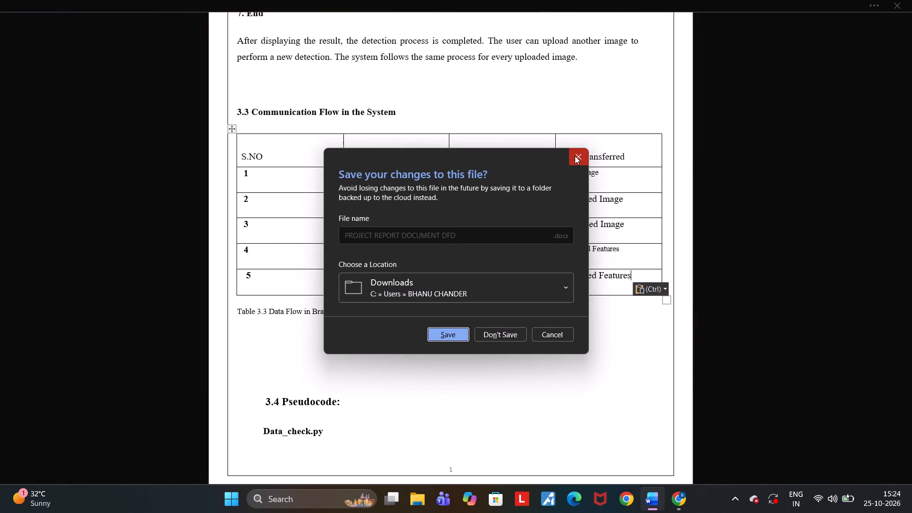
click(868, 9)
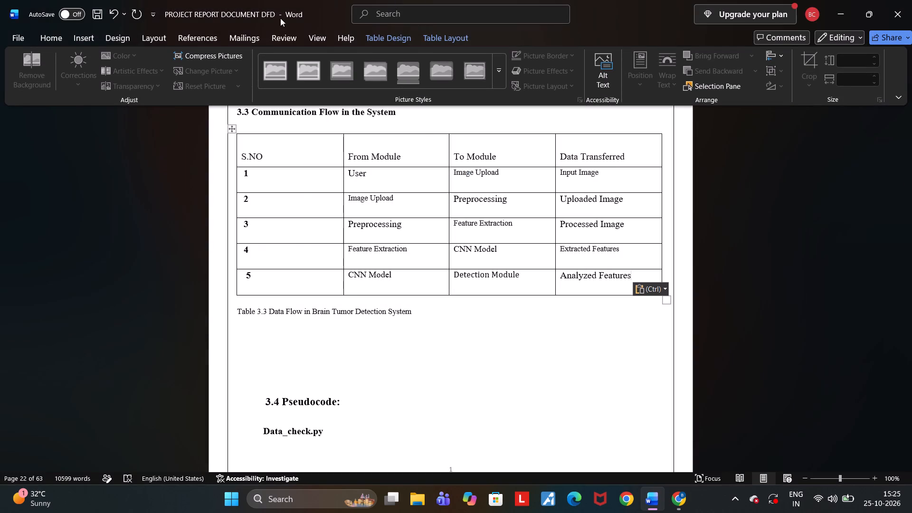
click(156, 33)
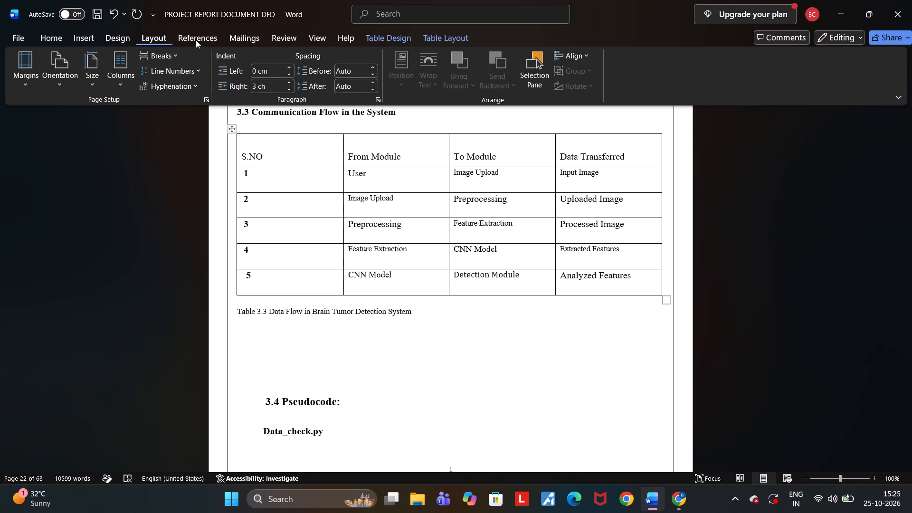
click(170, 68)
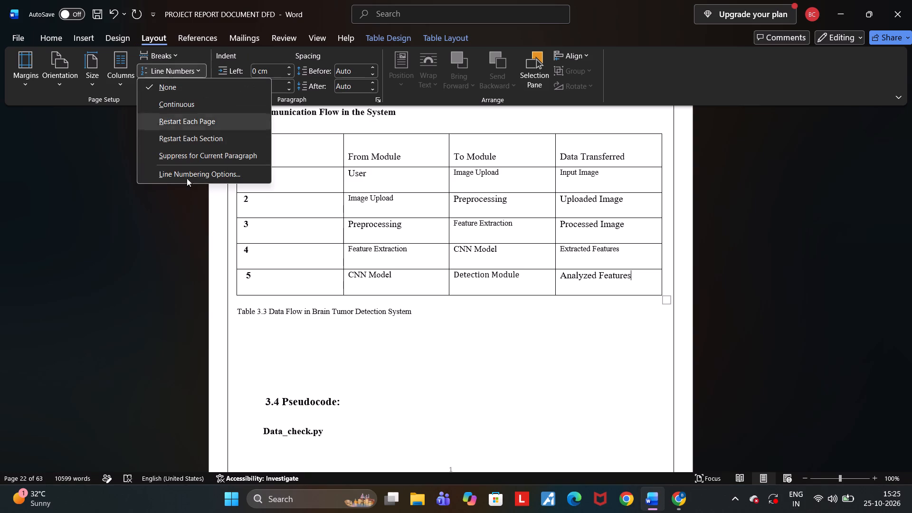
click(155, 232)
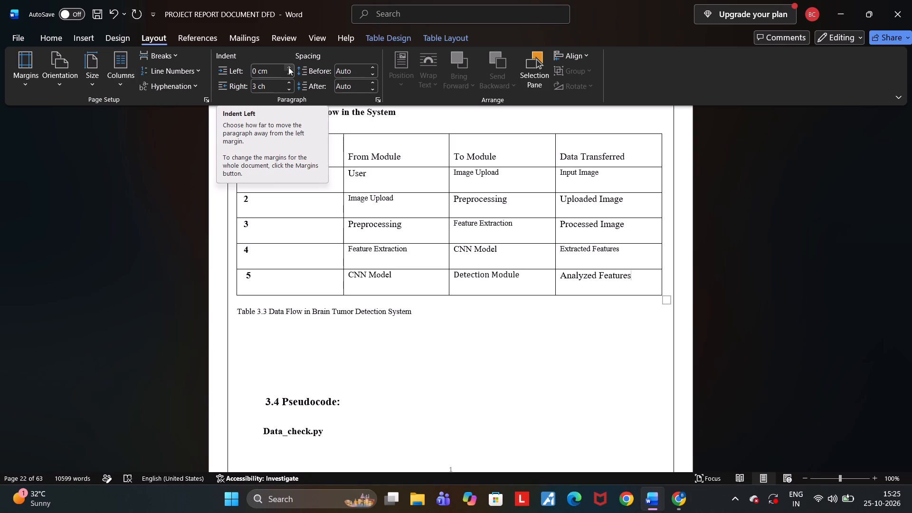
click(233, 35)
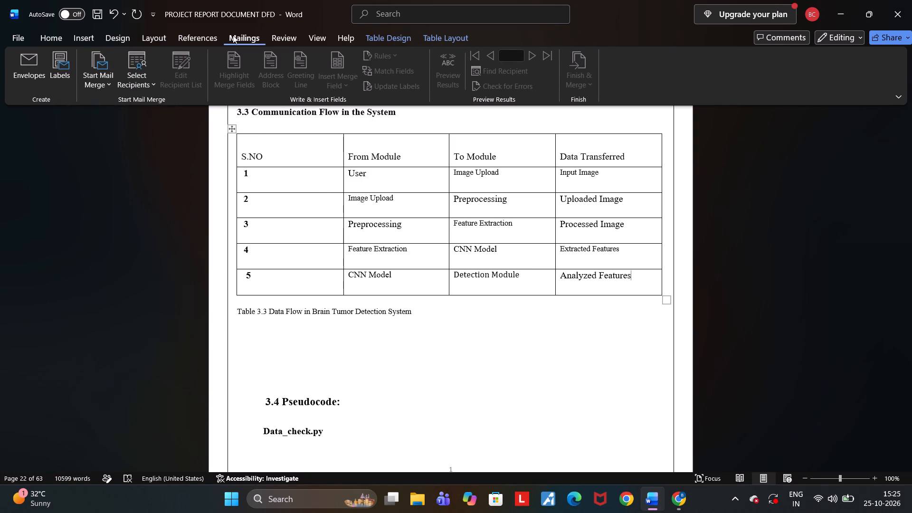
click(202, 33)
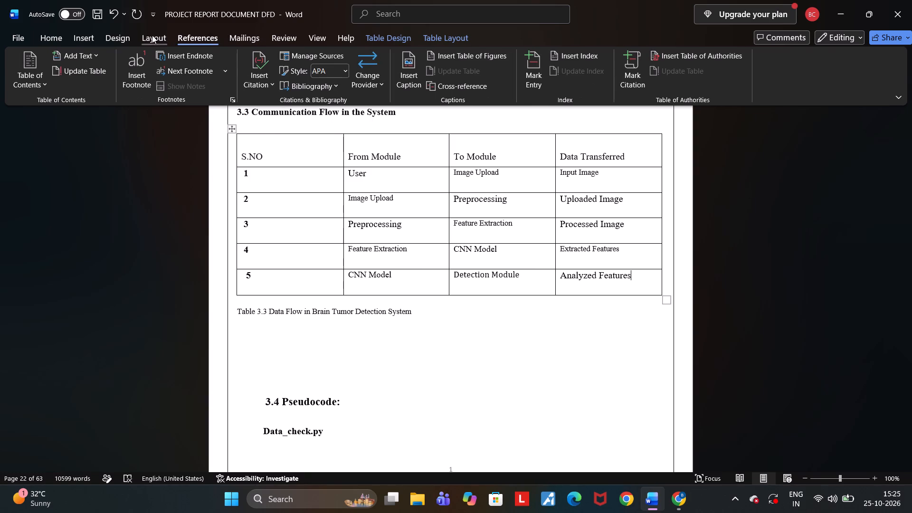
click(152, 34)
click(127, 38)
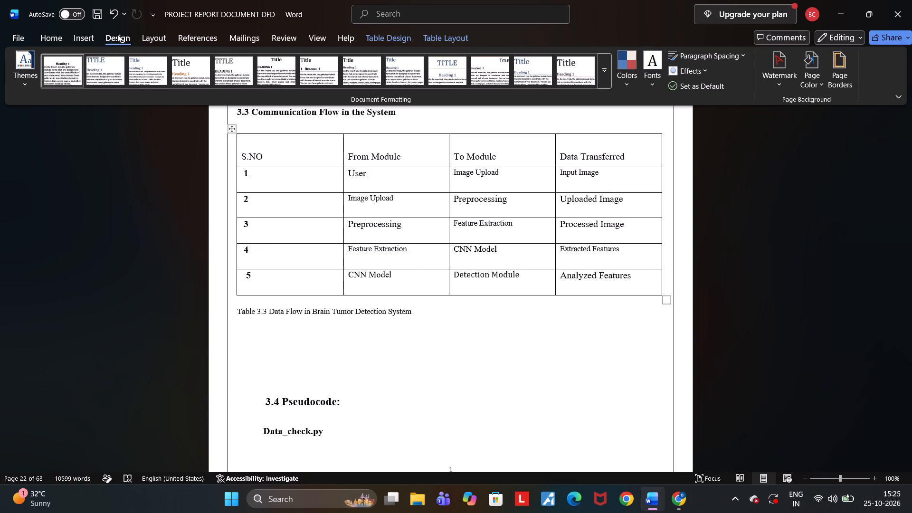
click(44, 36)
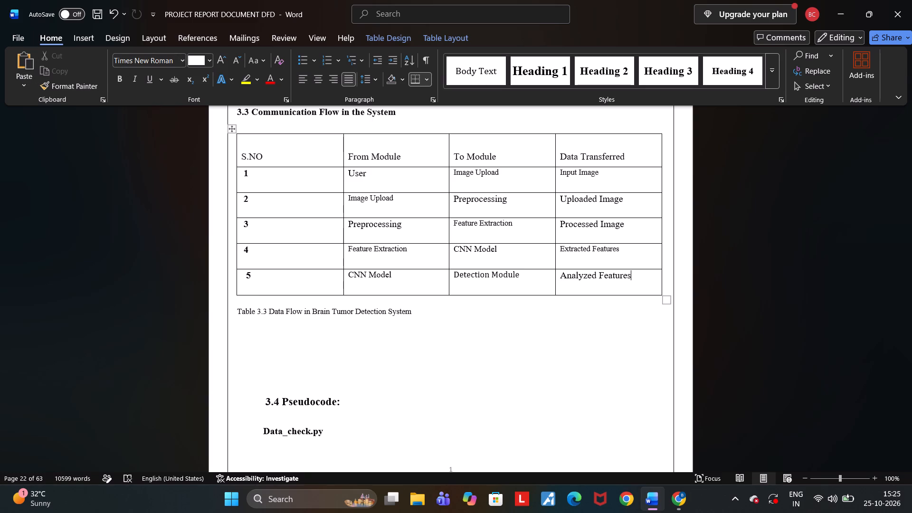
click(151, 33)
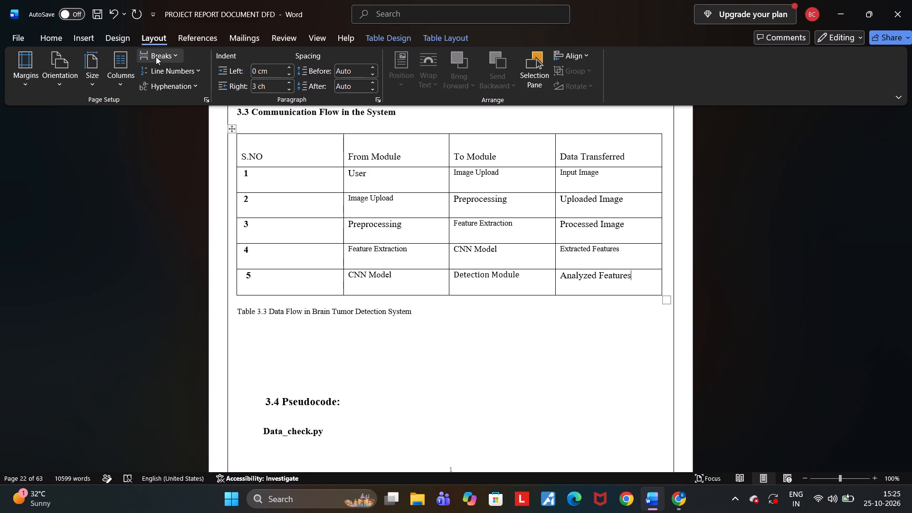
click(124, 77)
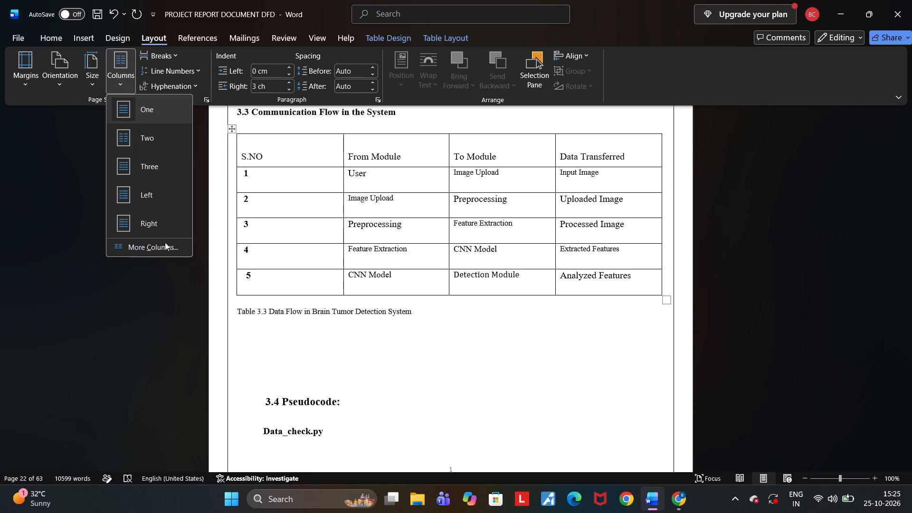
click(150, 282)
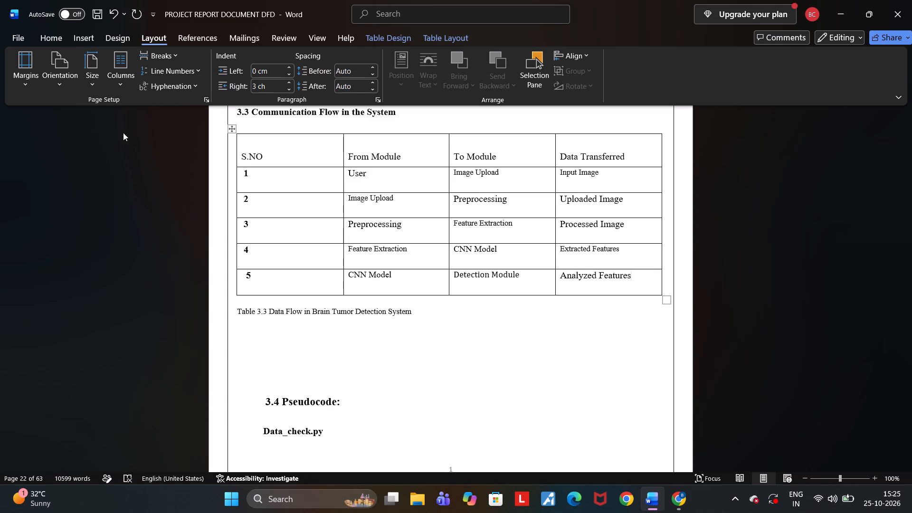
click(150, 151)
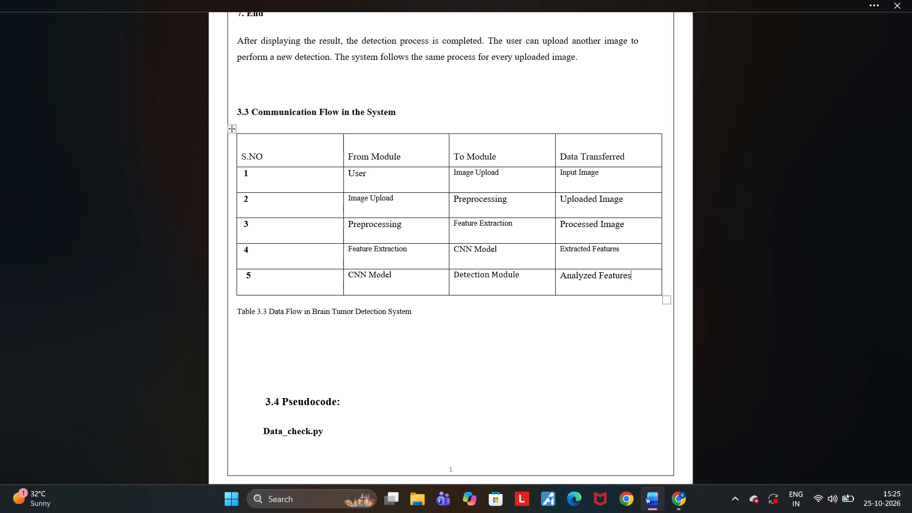
Select the whole section 3.3 Communication Flow table and insert the same number of blank rows below row 5.
click(231, 125)
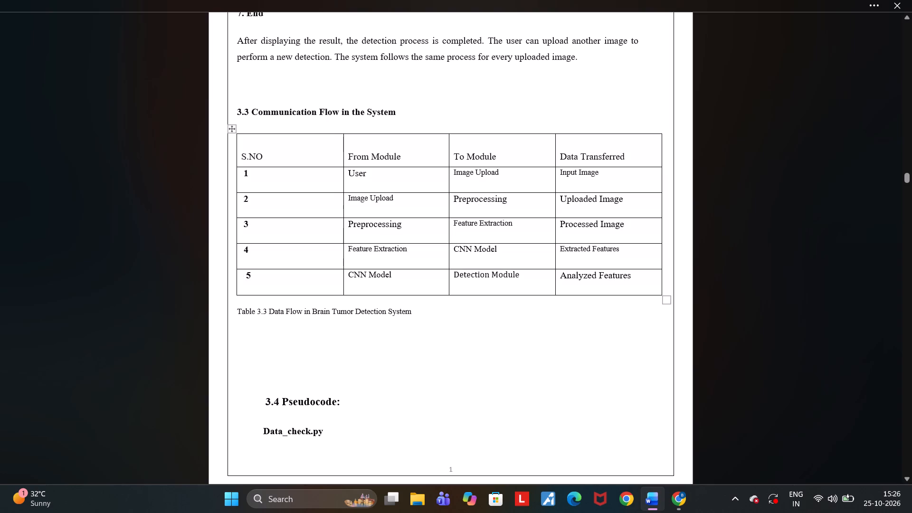
click(231, 125)
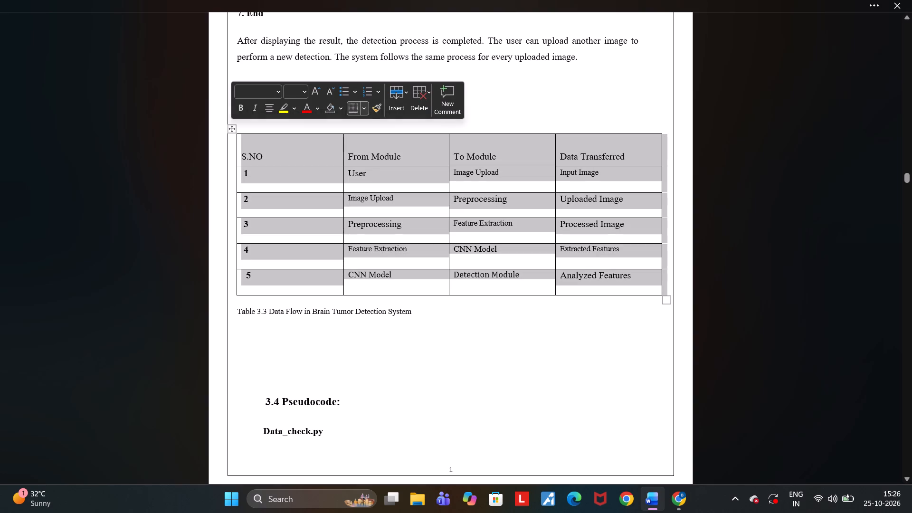
click(366, 112)
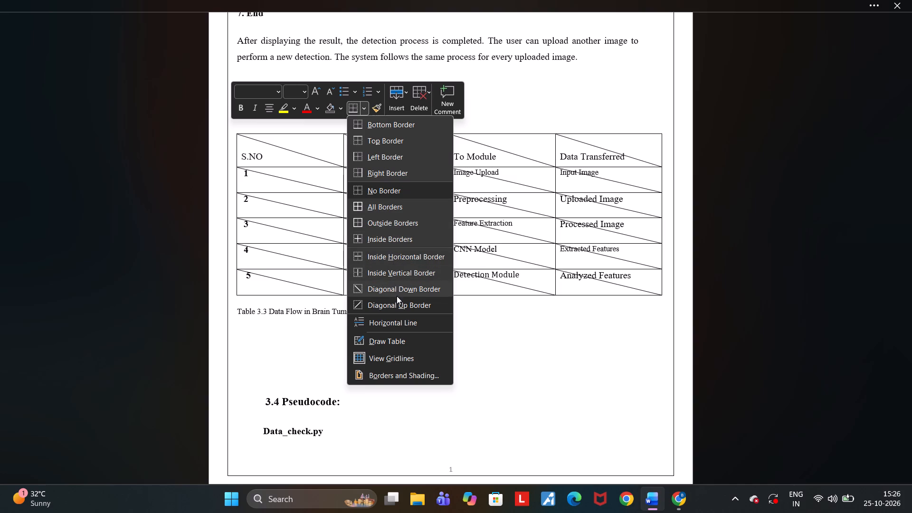
click(398, 101)
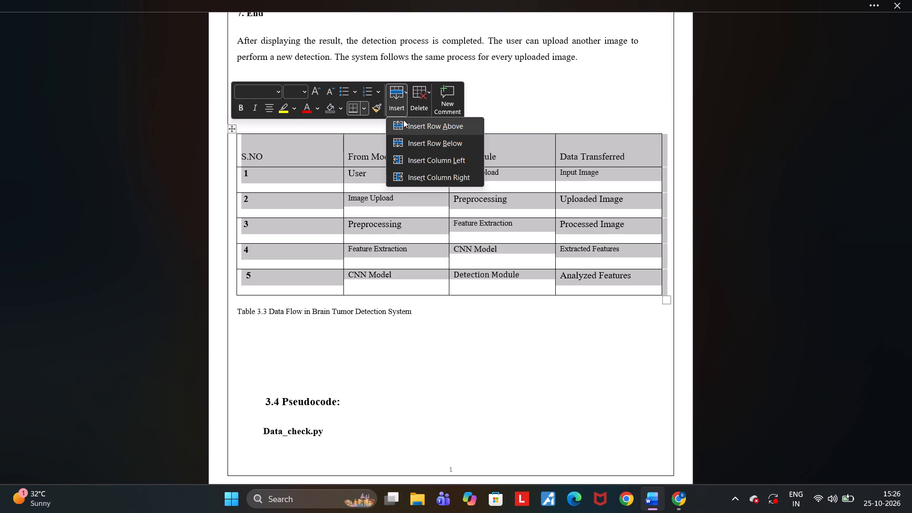
click(412, 140)
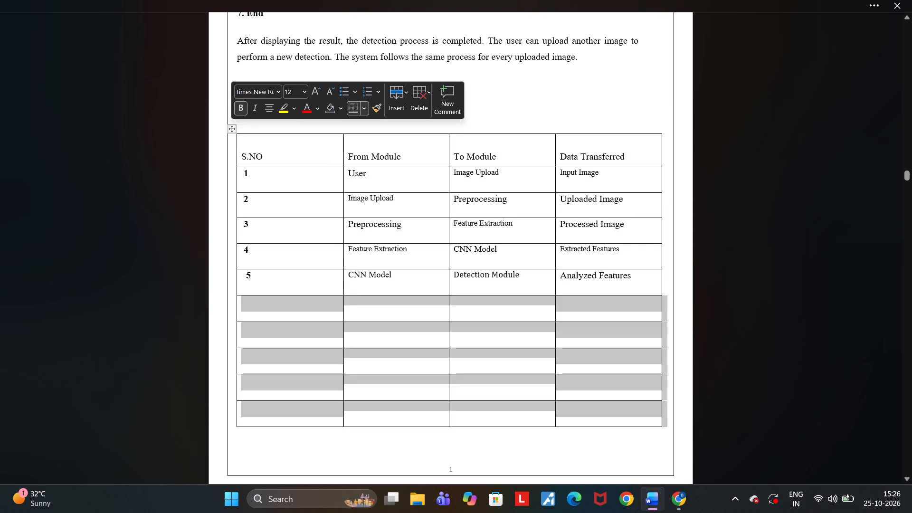
click(500, 456)
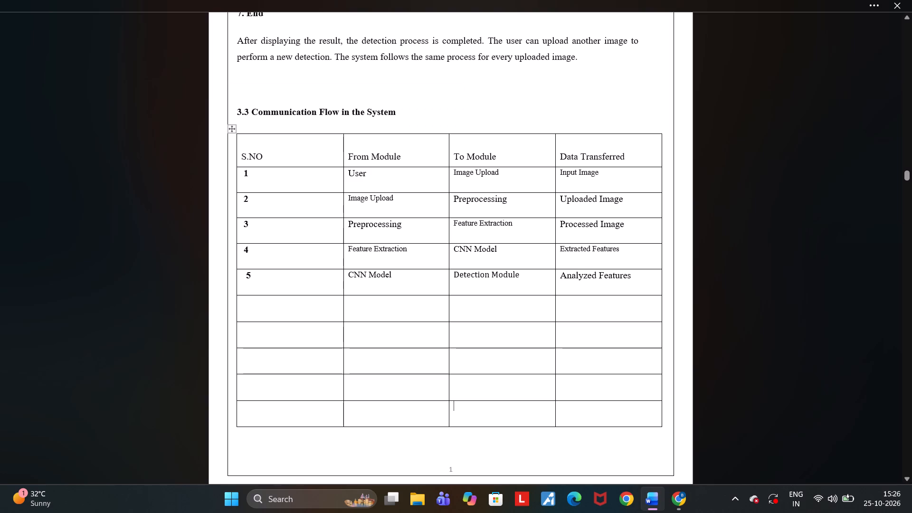
Check the ChatGPT table in Chrome and number the first three blank rows of the Word table 6, 7 and 8 in the S.NO column.
click(673, 505)
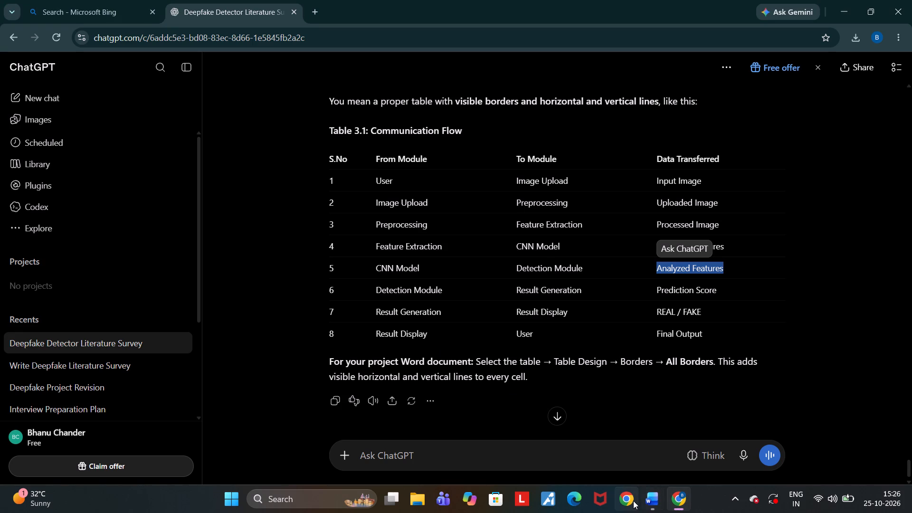
click(646, 498)
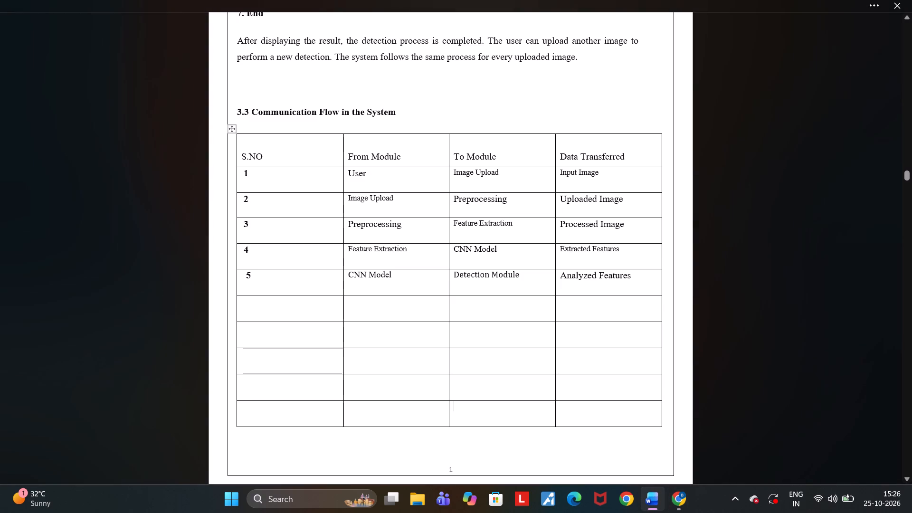
click(291, 311)
key(space)
key(6)
key(Down)
key(7)
key(Down)
key(8)
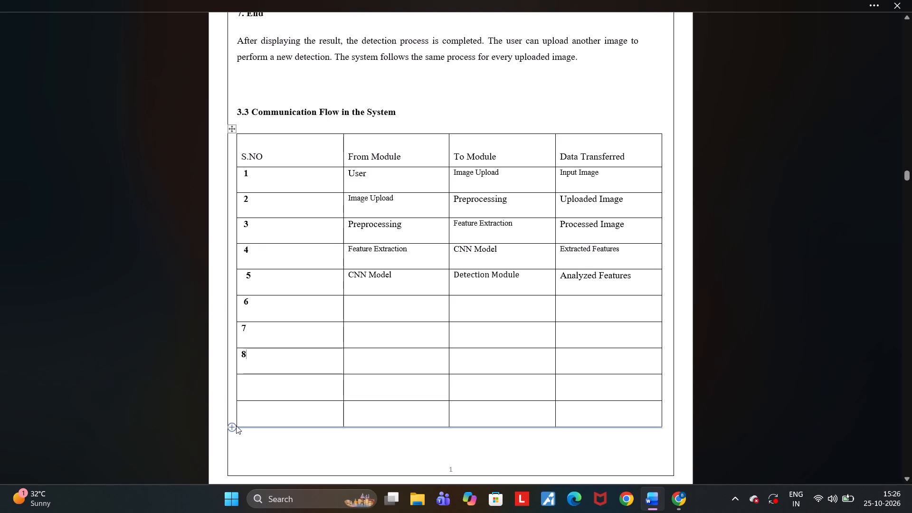
Delete two surplus empty rows, one at a time, from below row 8 of the Communication Flow table.
click(237, 424)
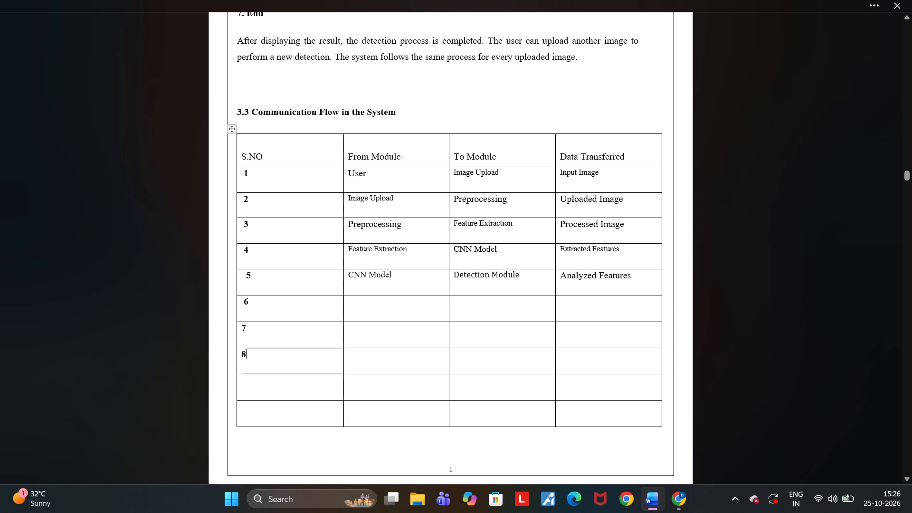
click(238, 400)
double_click(238, 400)
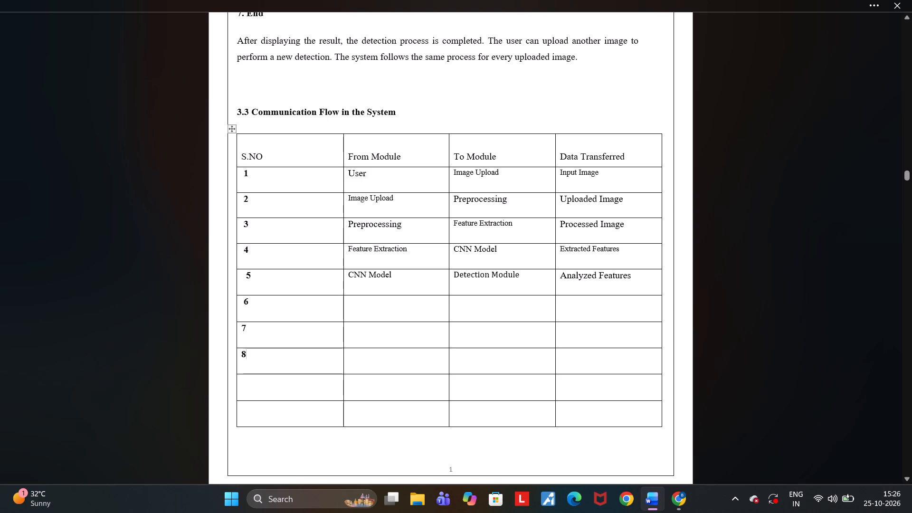
click(241, 403)
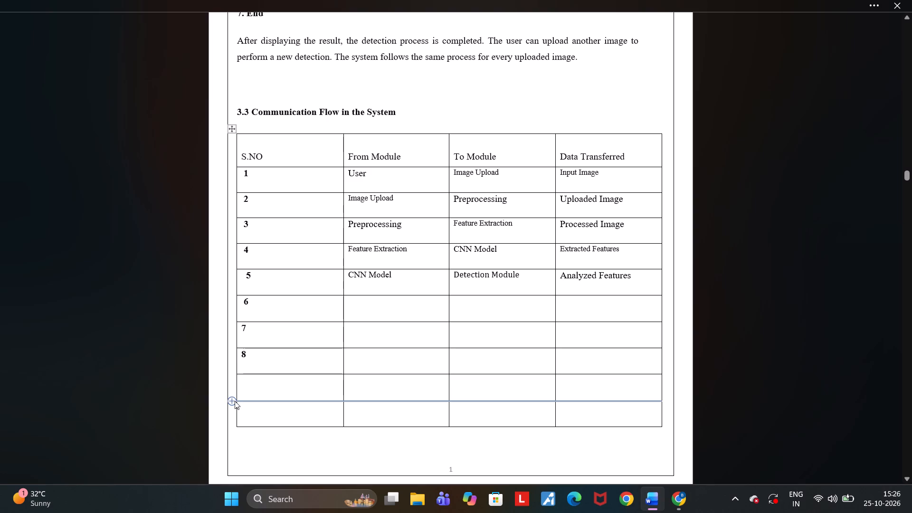
click(234, 400)
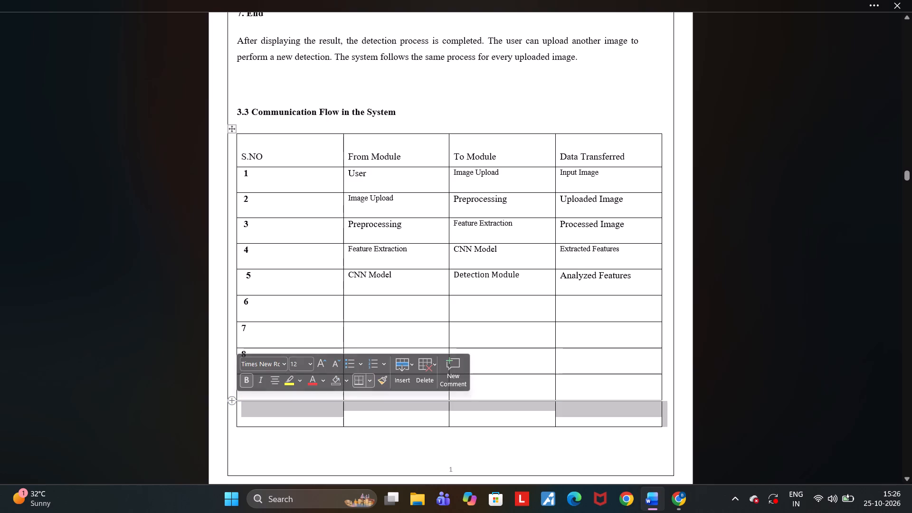
click(235, 406)
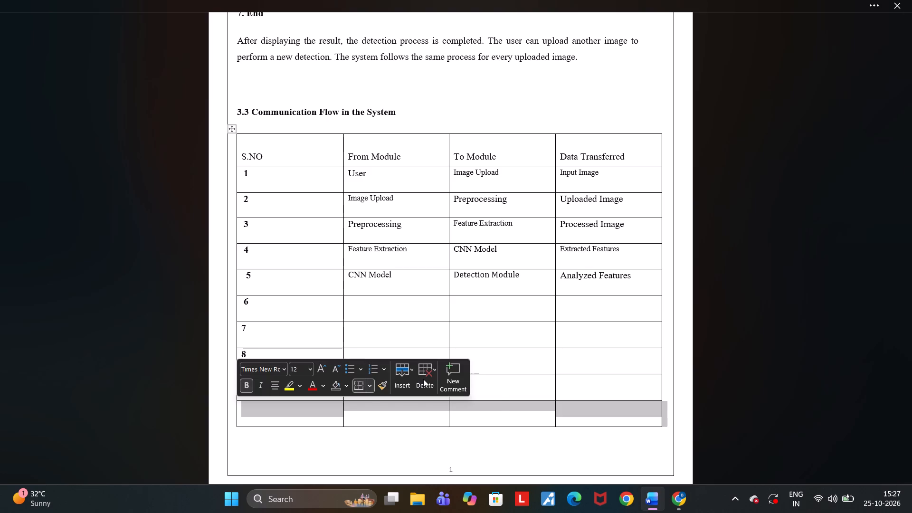
click(423, 378)
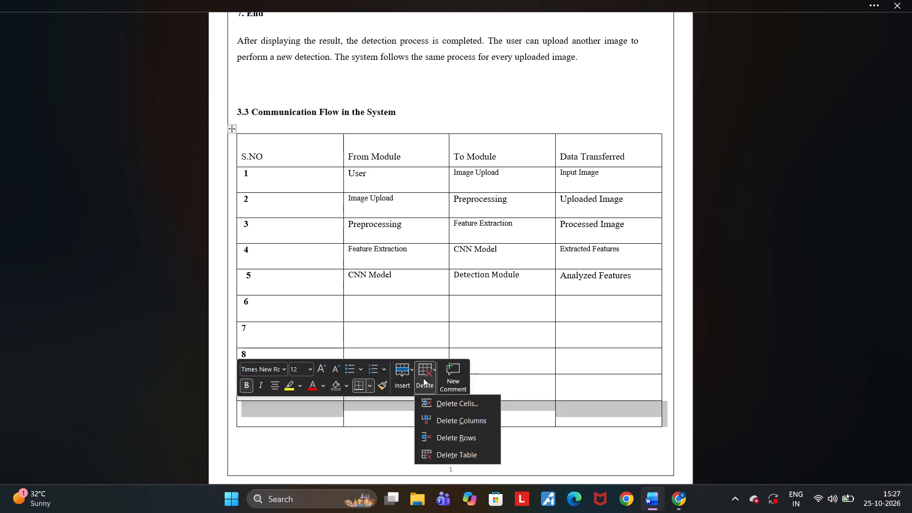
click(458, 433)
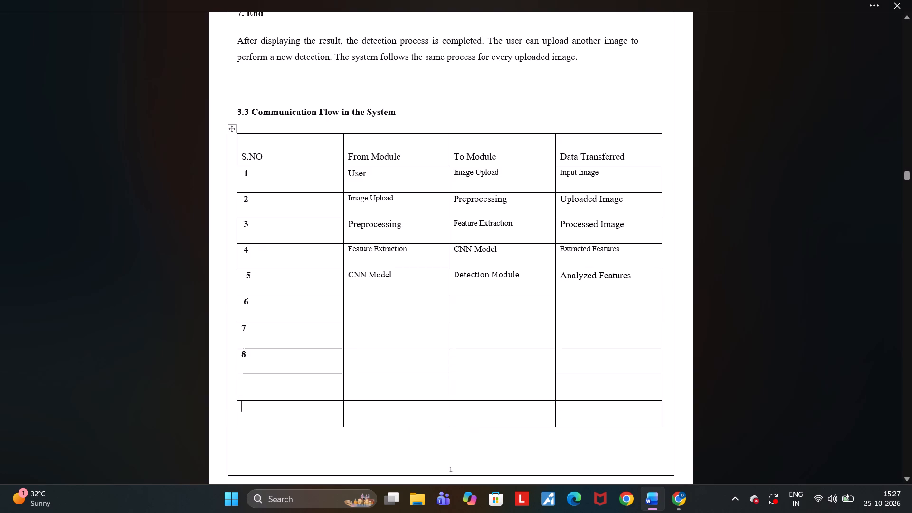
click(260, 410)
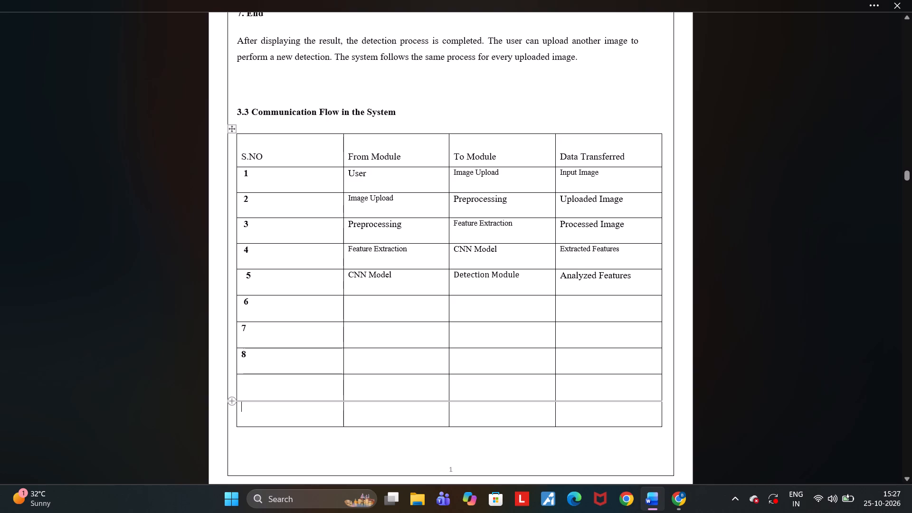
click(235, 401)
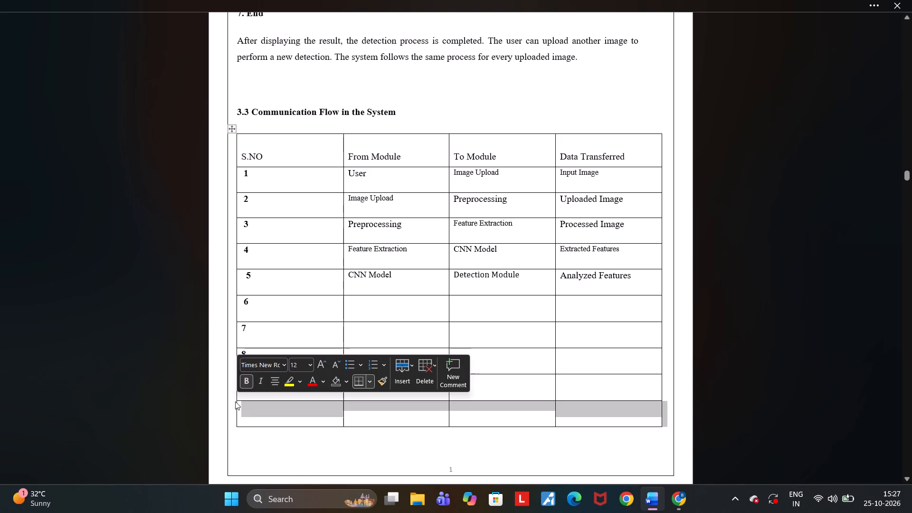
click(428, 369)
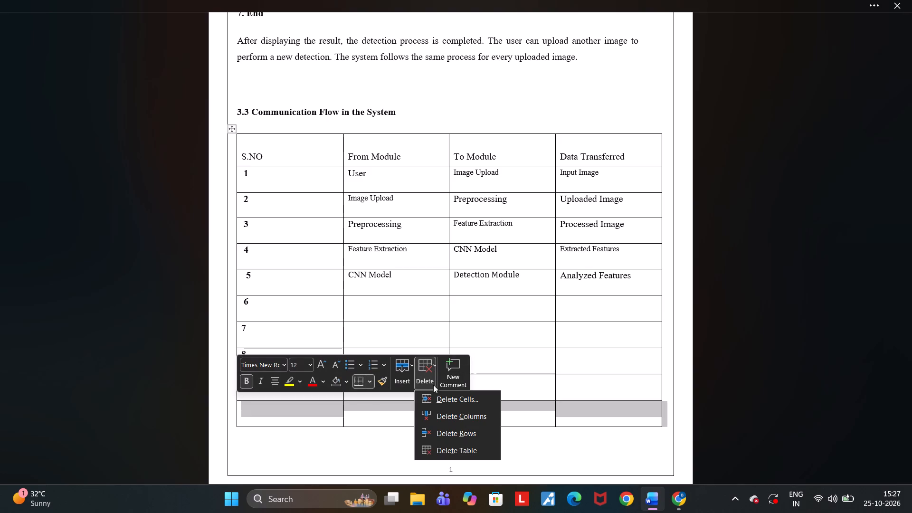
click(445, 432)
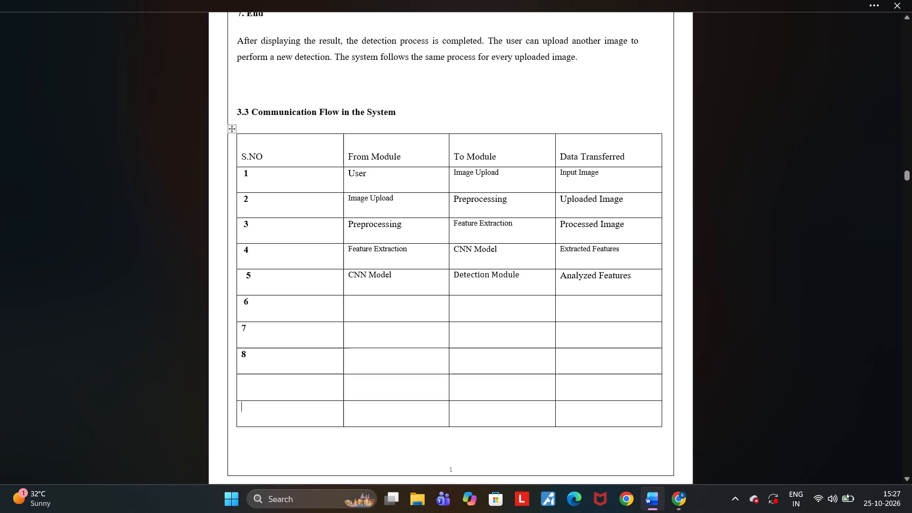
Narrow the Data Transferred column slightly by moving the table's outer edge inward.
drag(662, 425, 654, 418)
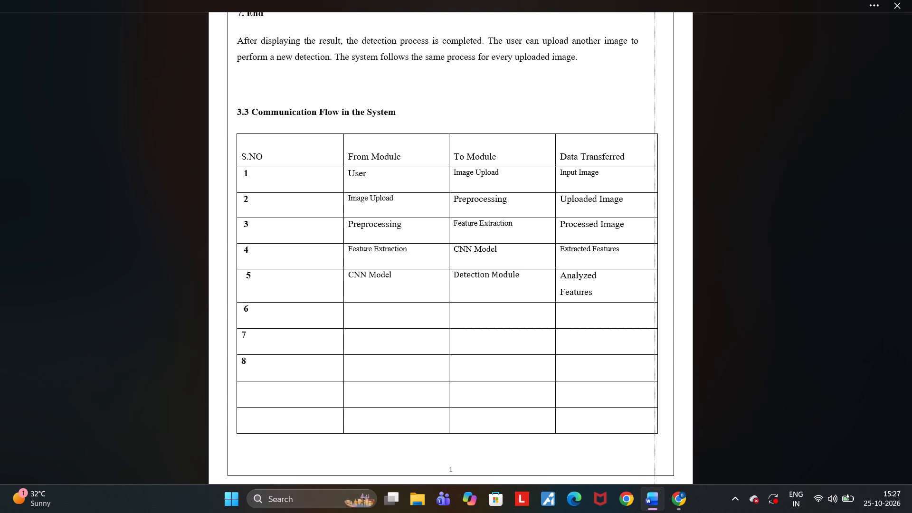
drag(654, 418, 658, 413)
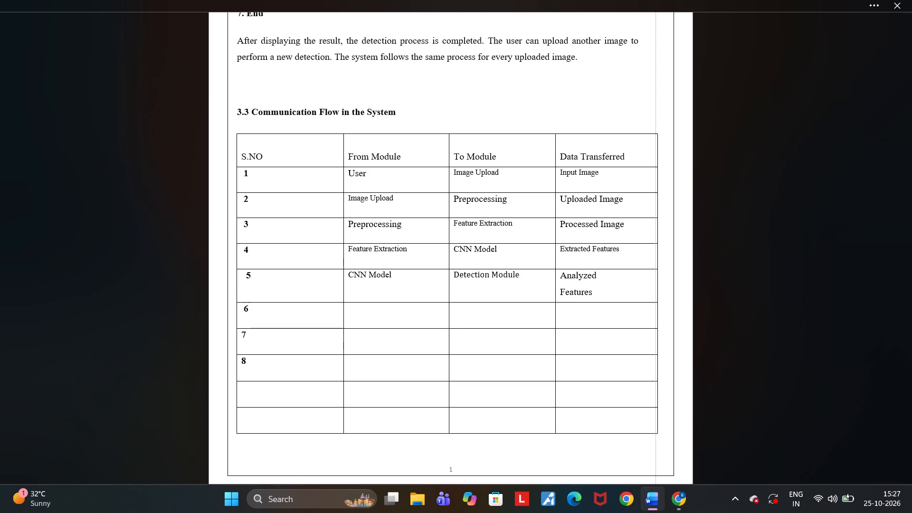
drag(658, 413, 657, 413)
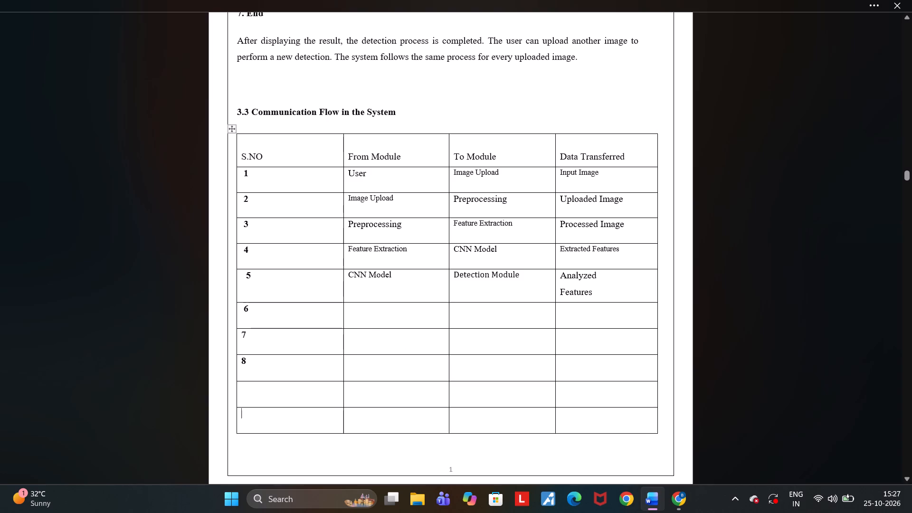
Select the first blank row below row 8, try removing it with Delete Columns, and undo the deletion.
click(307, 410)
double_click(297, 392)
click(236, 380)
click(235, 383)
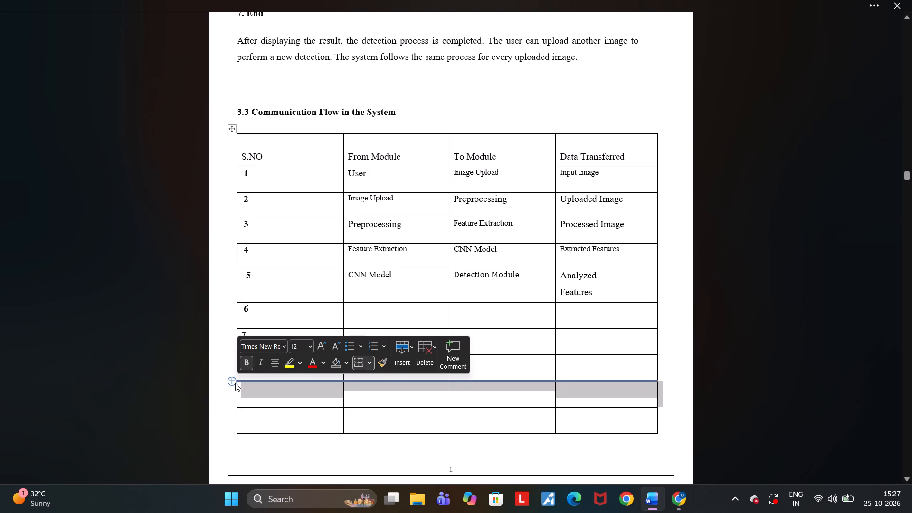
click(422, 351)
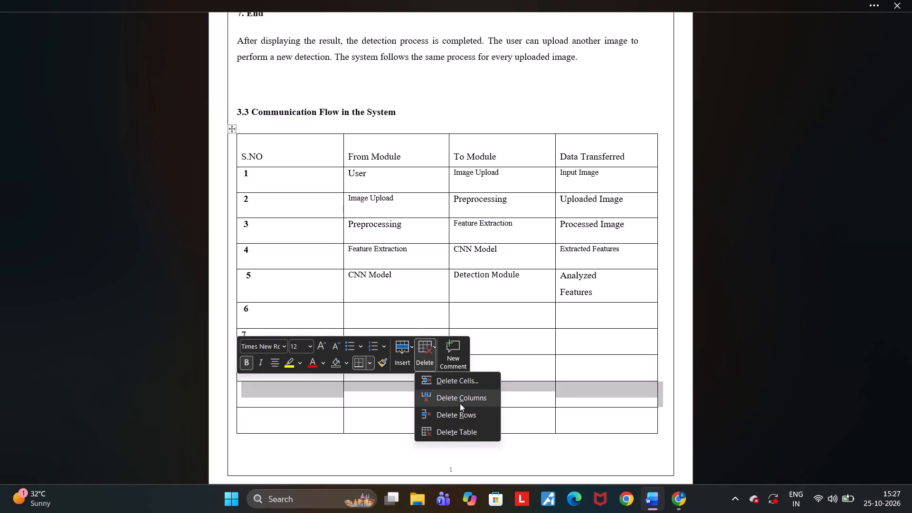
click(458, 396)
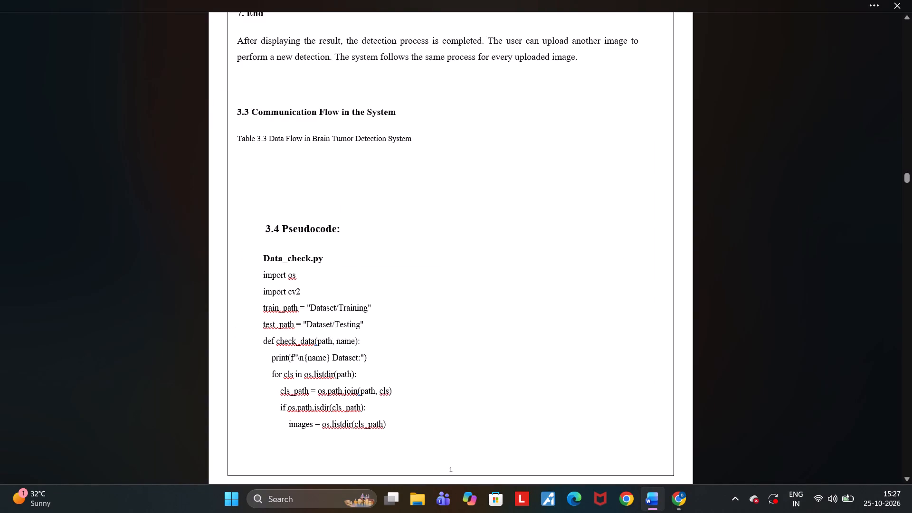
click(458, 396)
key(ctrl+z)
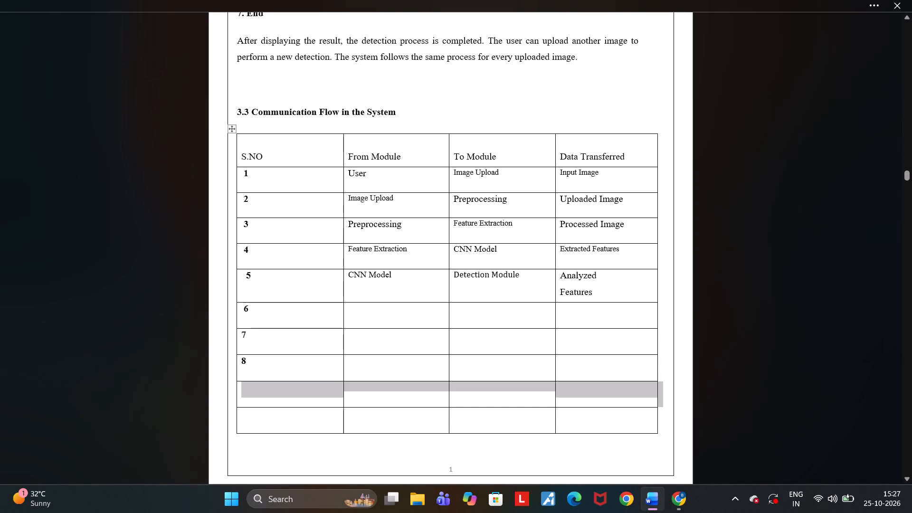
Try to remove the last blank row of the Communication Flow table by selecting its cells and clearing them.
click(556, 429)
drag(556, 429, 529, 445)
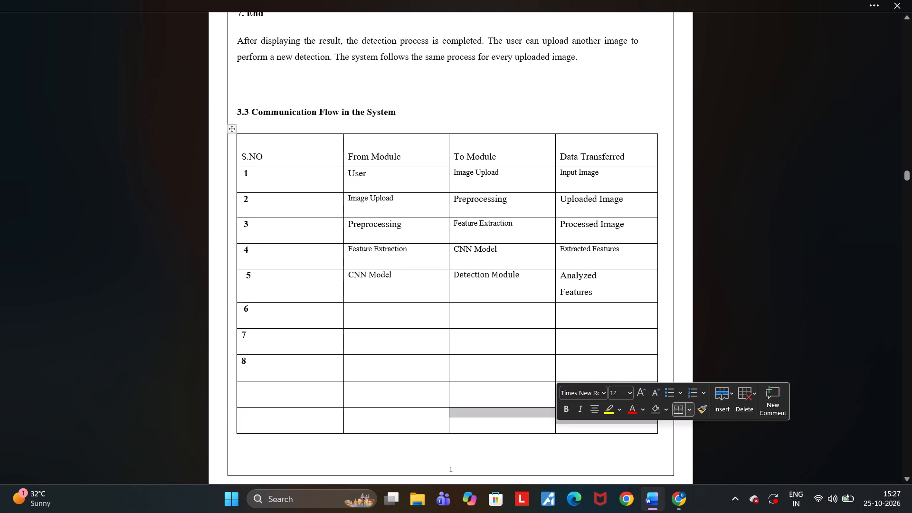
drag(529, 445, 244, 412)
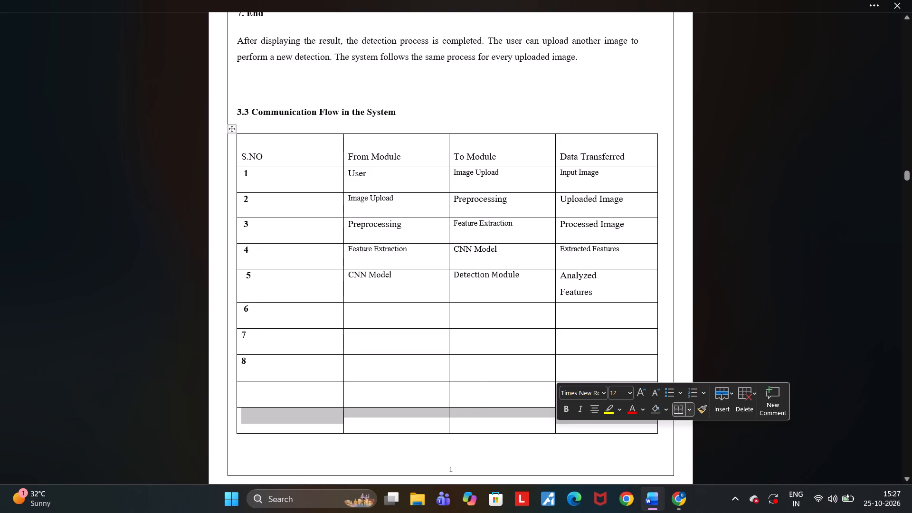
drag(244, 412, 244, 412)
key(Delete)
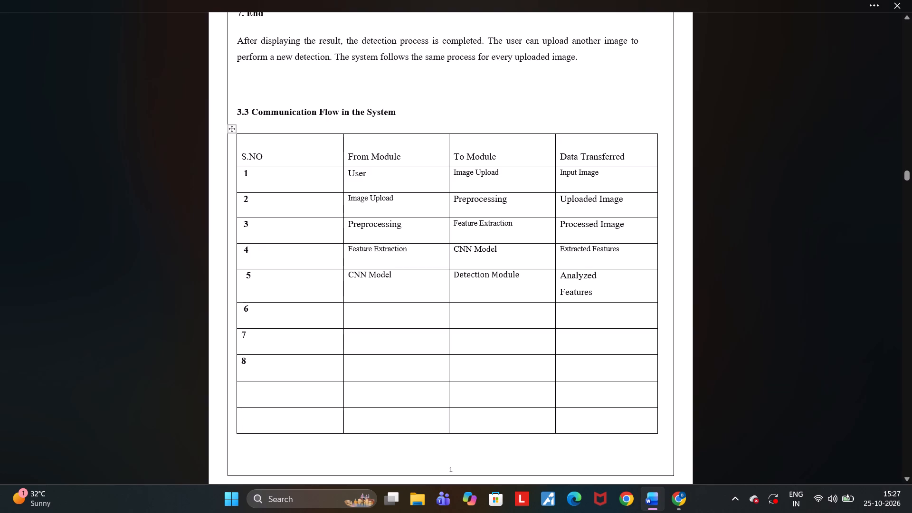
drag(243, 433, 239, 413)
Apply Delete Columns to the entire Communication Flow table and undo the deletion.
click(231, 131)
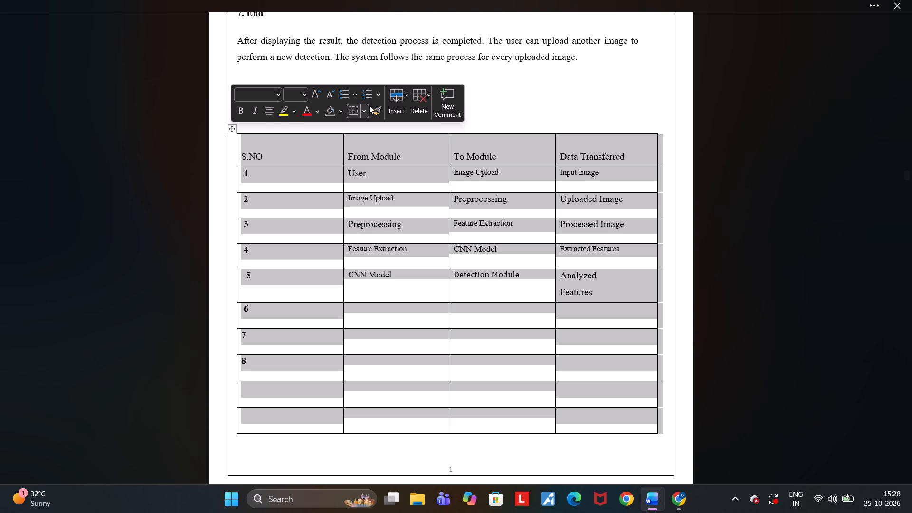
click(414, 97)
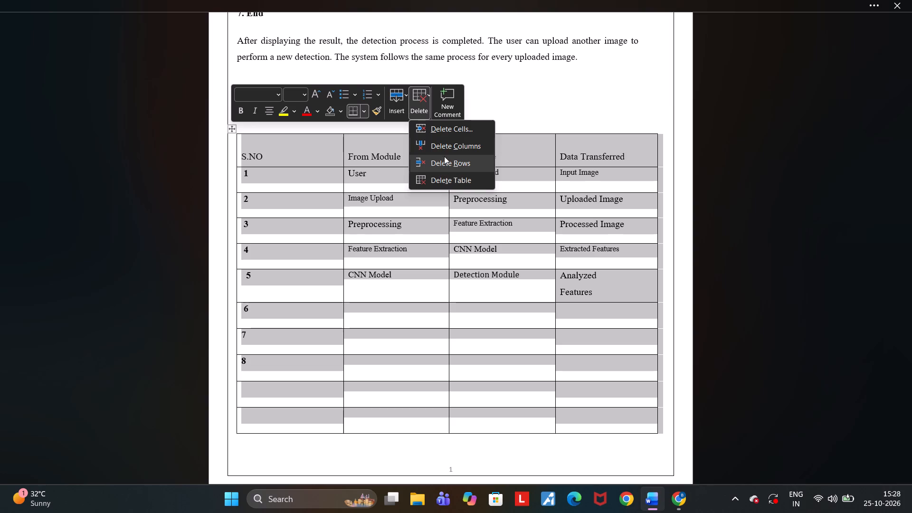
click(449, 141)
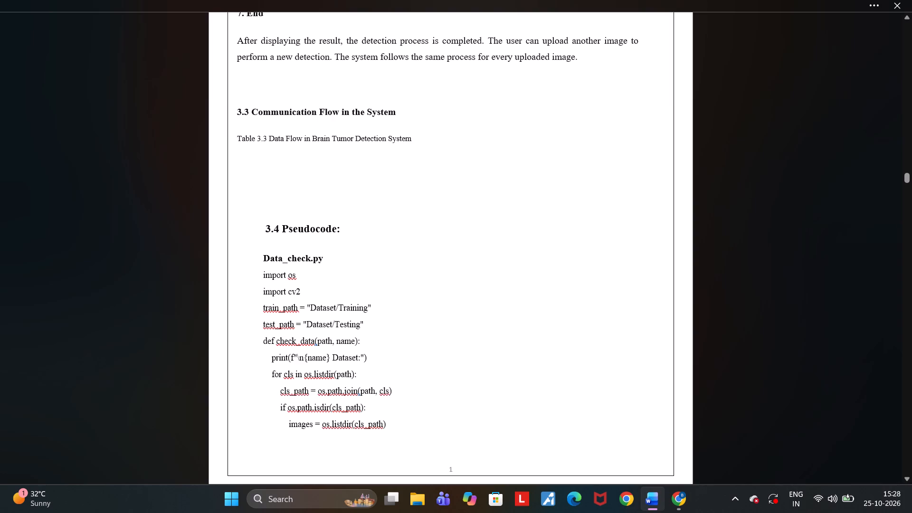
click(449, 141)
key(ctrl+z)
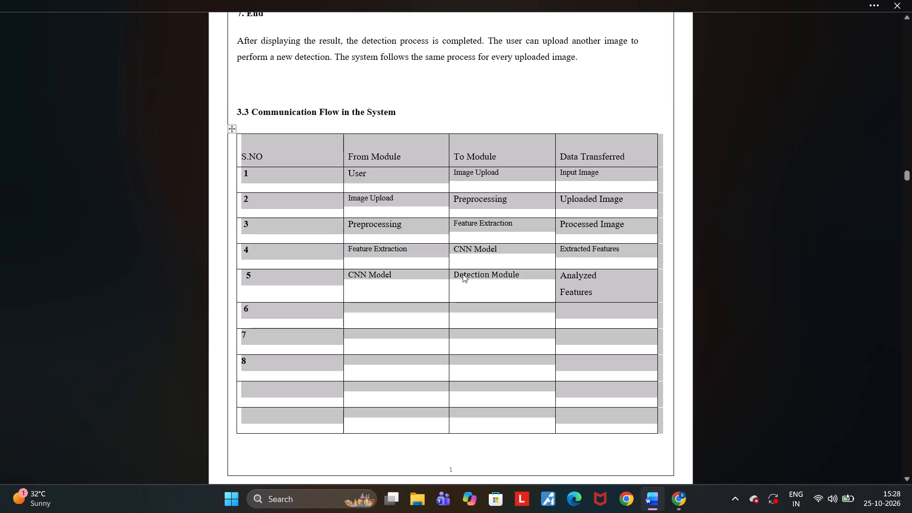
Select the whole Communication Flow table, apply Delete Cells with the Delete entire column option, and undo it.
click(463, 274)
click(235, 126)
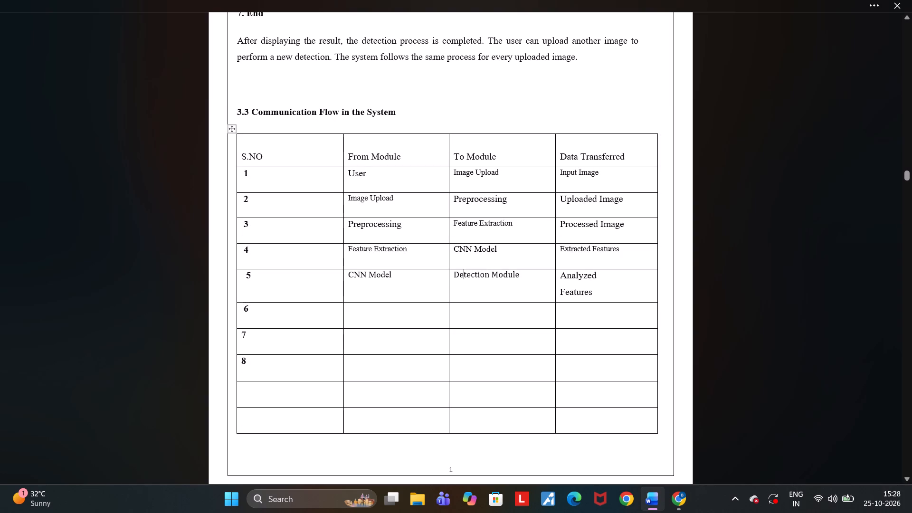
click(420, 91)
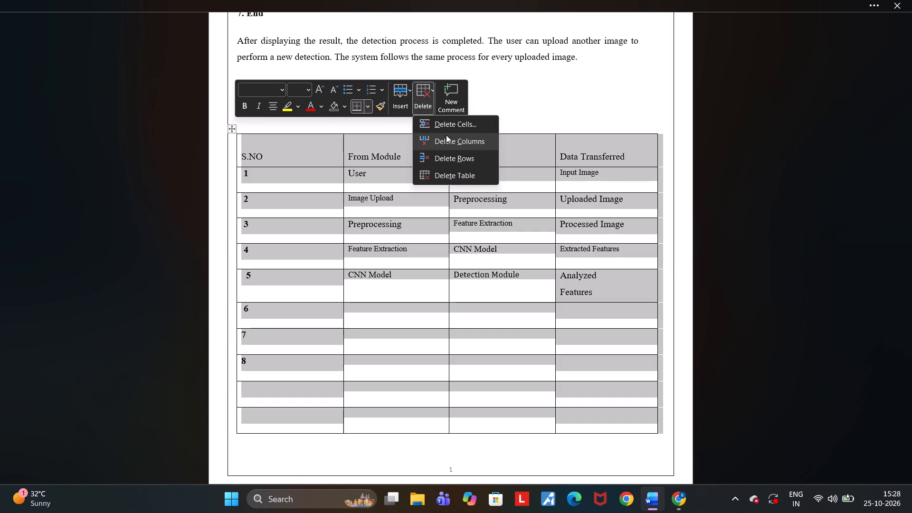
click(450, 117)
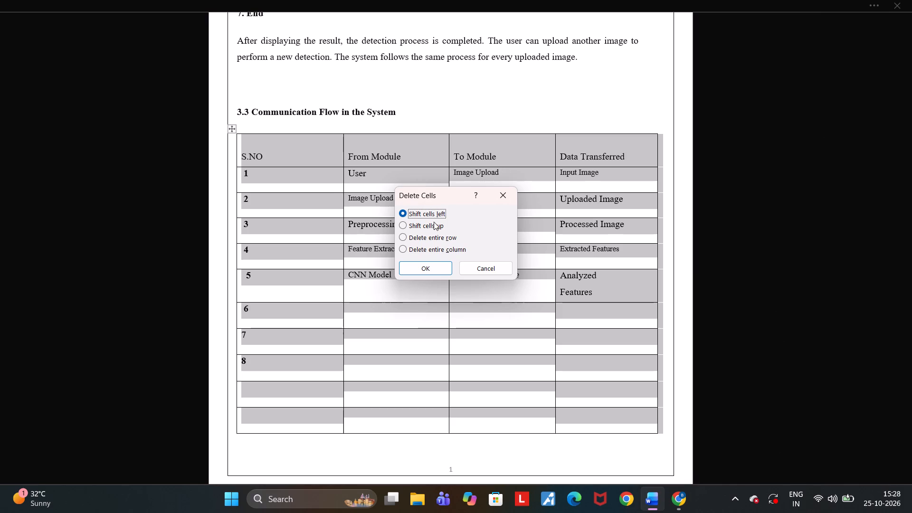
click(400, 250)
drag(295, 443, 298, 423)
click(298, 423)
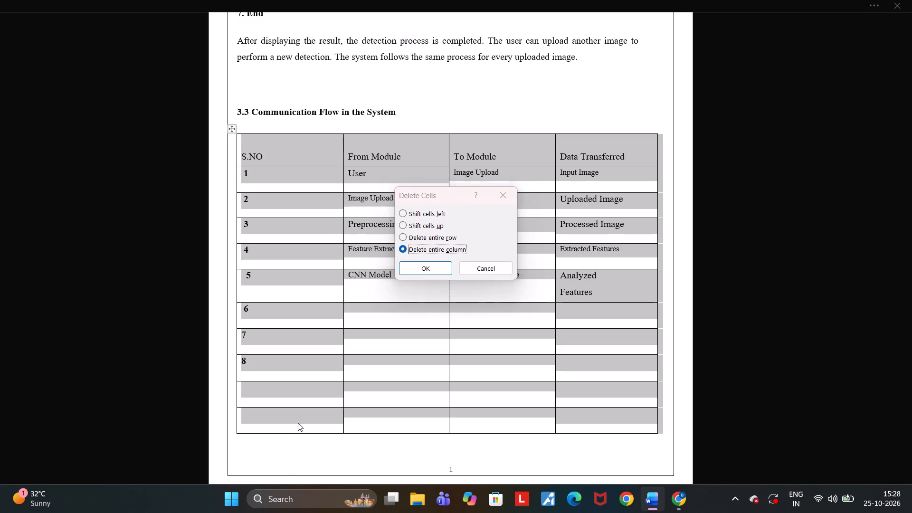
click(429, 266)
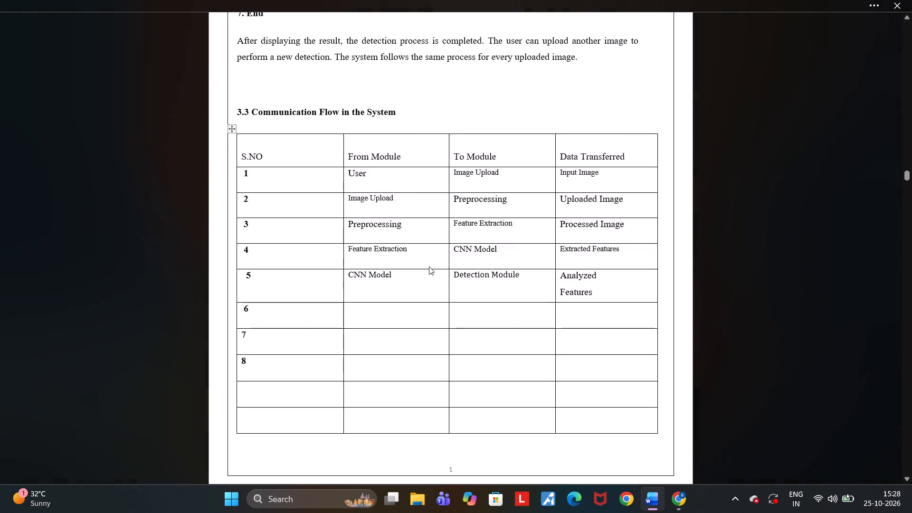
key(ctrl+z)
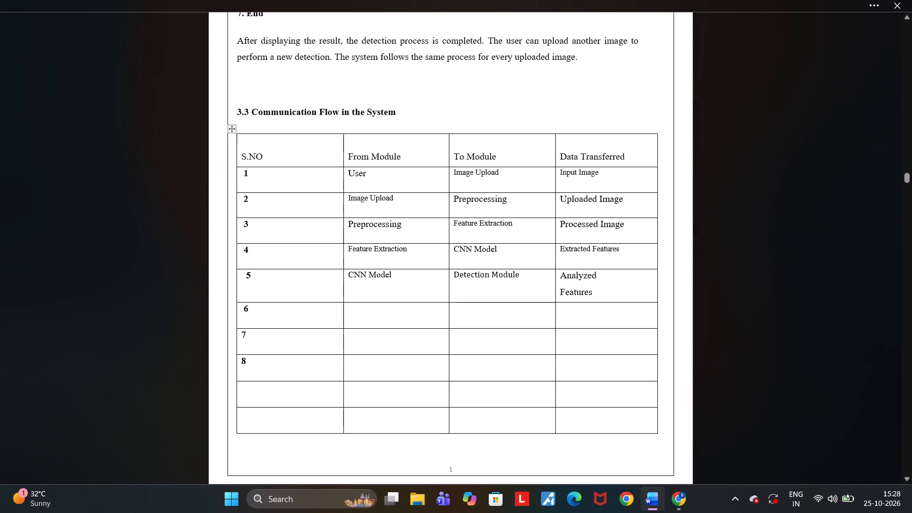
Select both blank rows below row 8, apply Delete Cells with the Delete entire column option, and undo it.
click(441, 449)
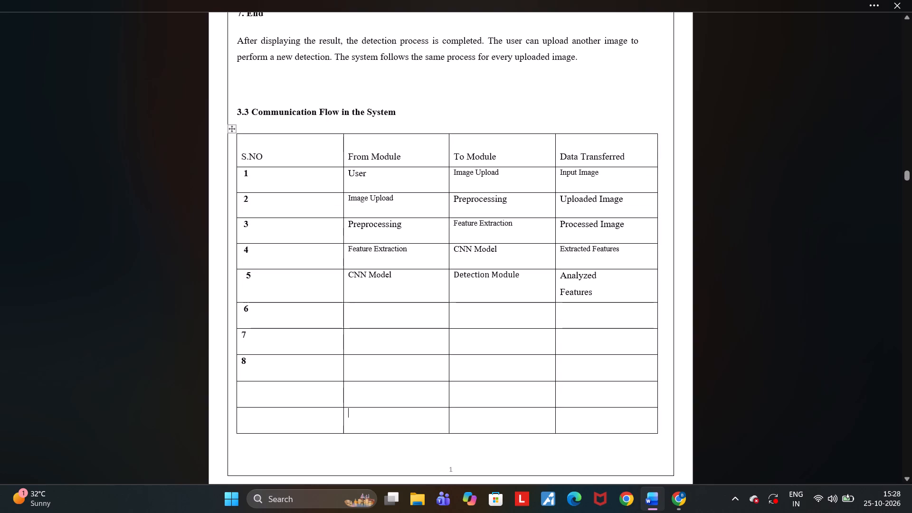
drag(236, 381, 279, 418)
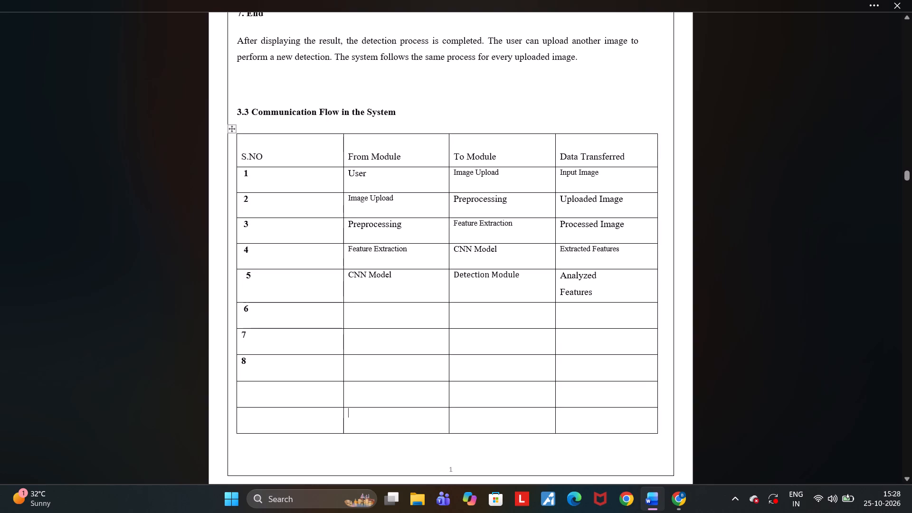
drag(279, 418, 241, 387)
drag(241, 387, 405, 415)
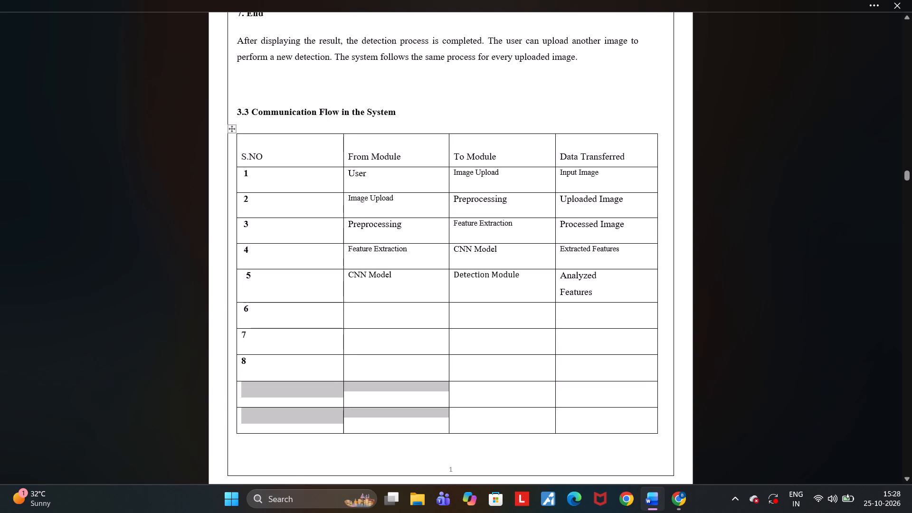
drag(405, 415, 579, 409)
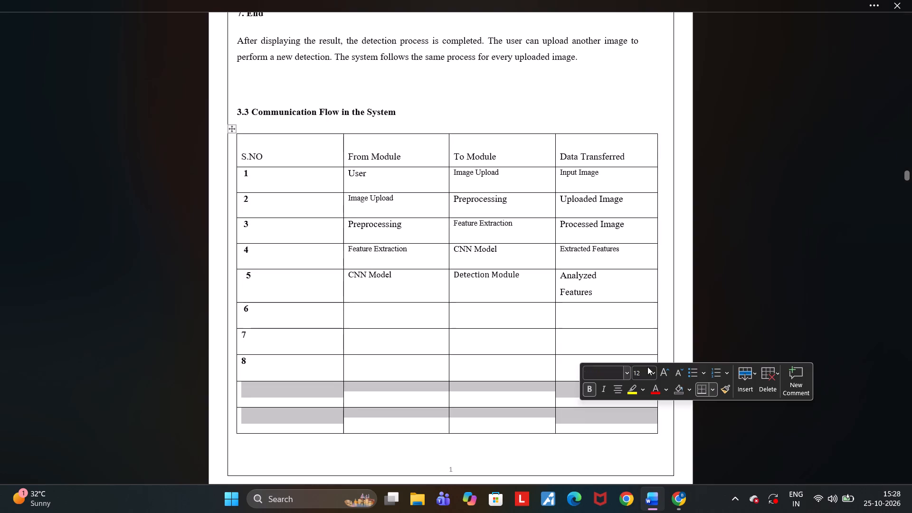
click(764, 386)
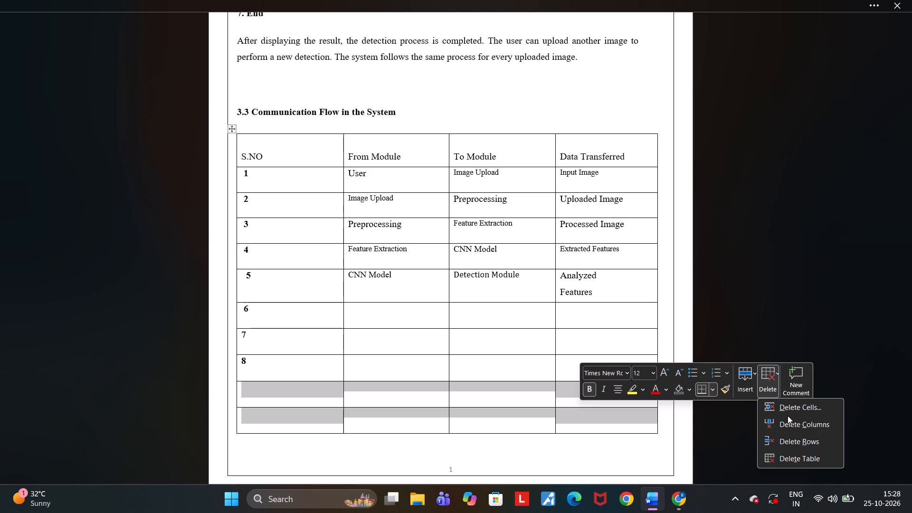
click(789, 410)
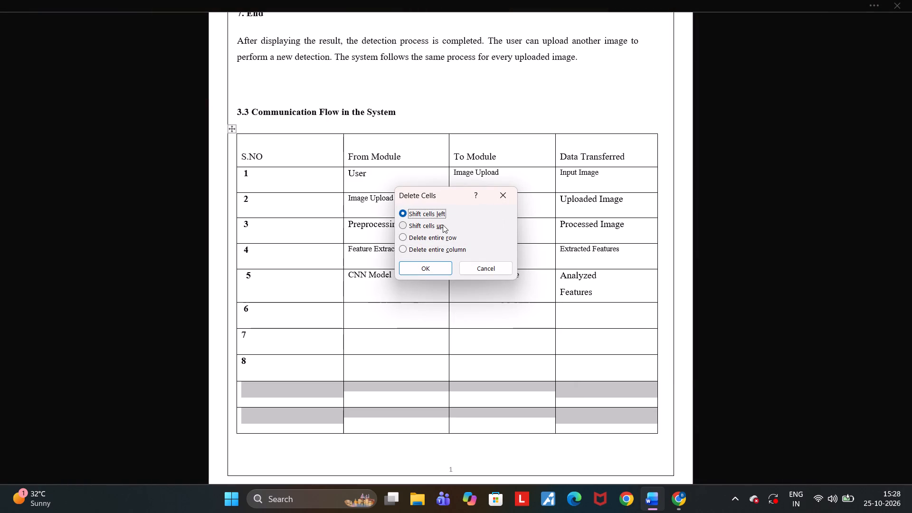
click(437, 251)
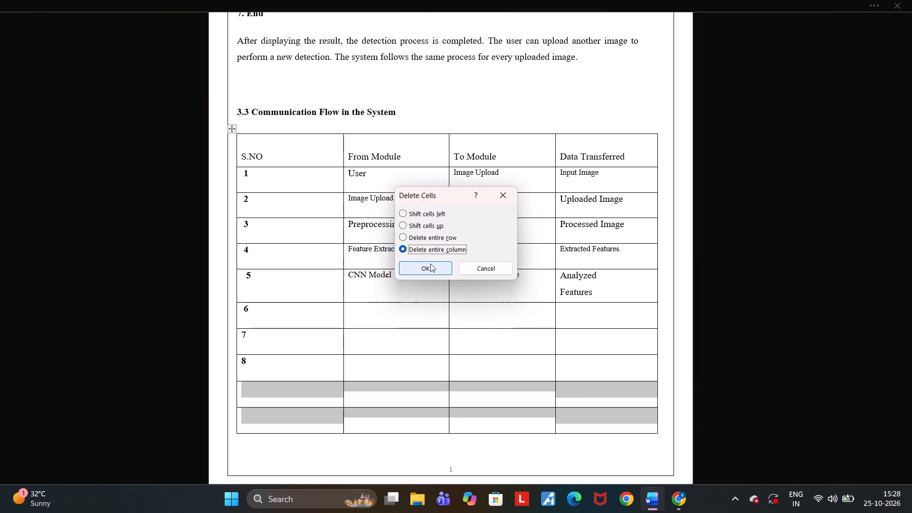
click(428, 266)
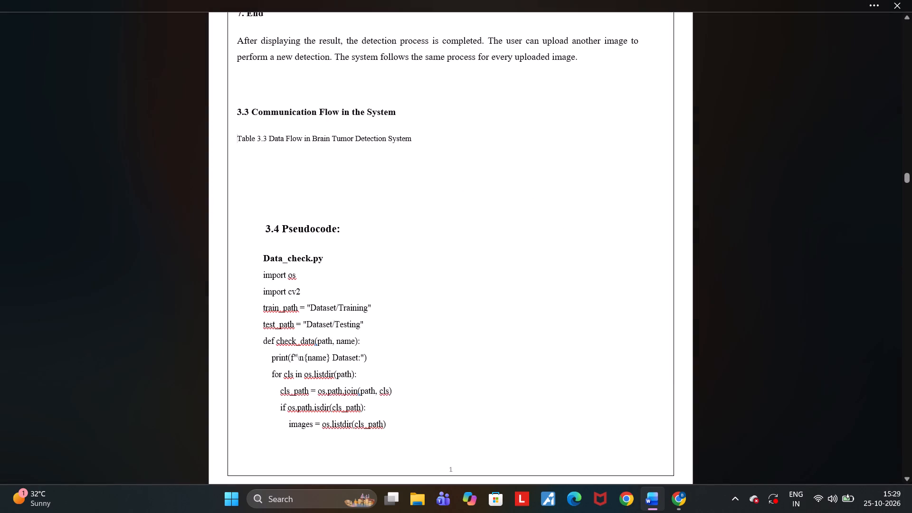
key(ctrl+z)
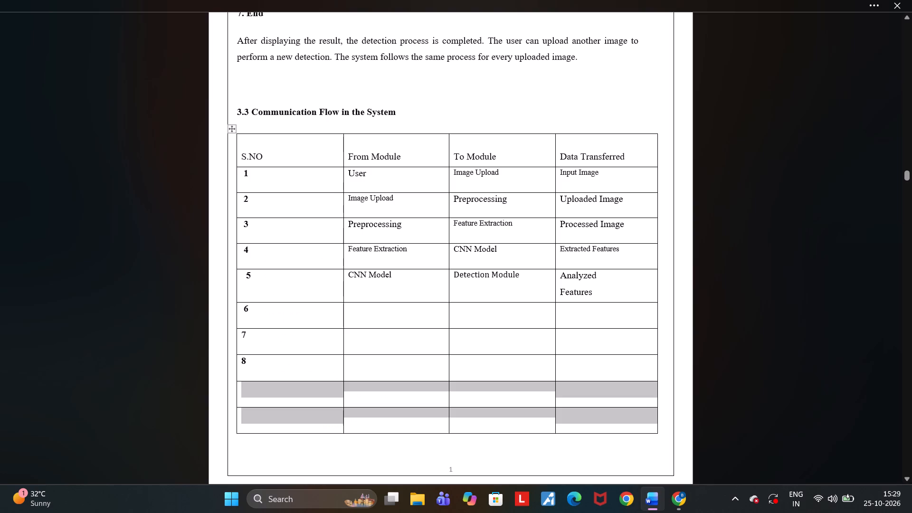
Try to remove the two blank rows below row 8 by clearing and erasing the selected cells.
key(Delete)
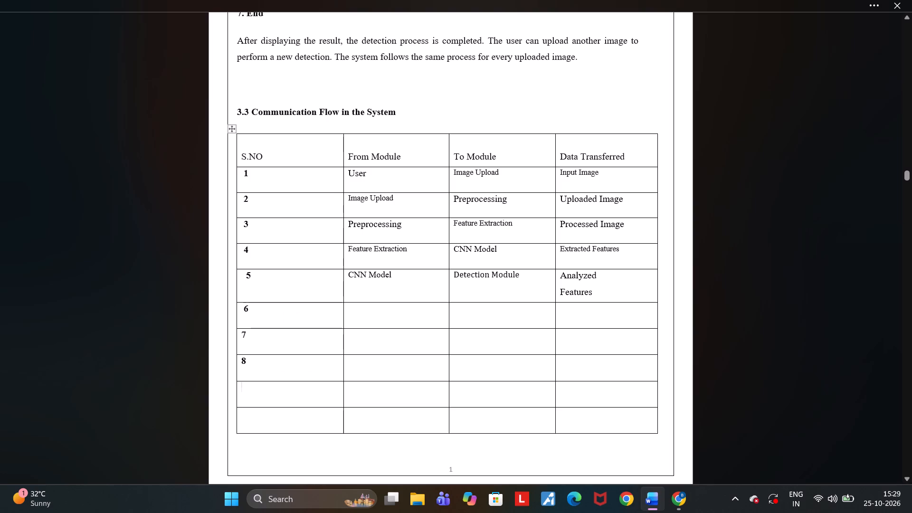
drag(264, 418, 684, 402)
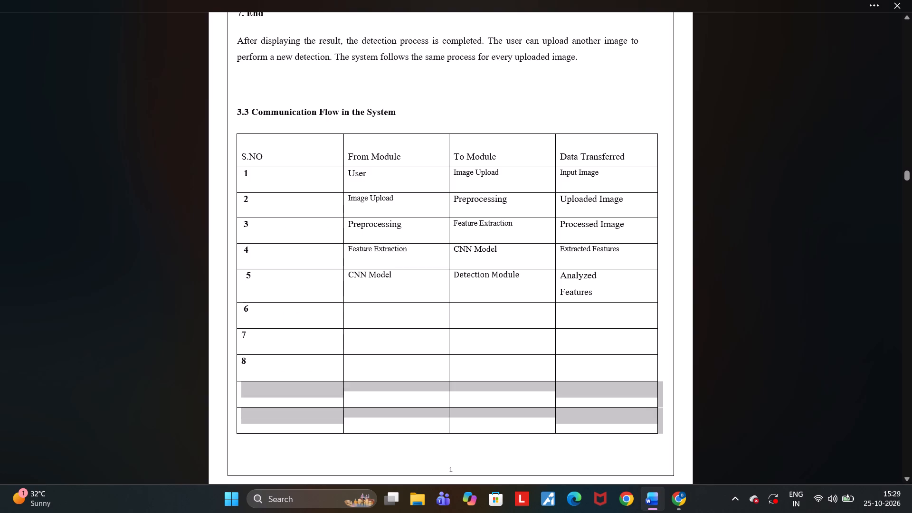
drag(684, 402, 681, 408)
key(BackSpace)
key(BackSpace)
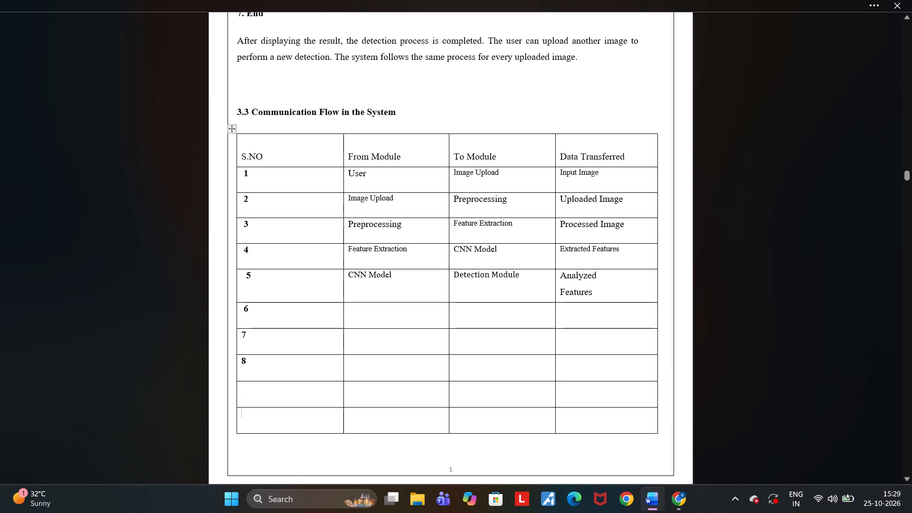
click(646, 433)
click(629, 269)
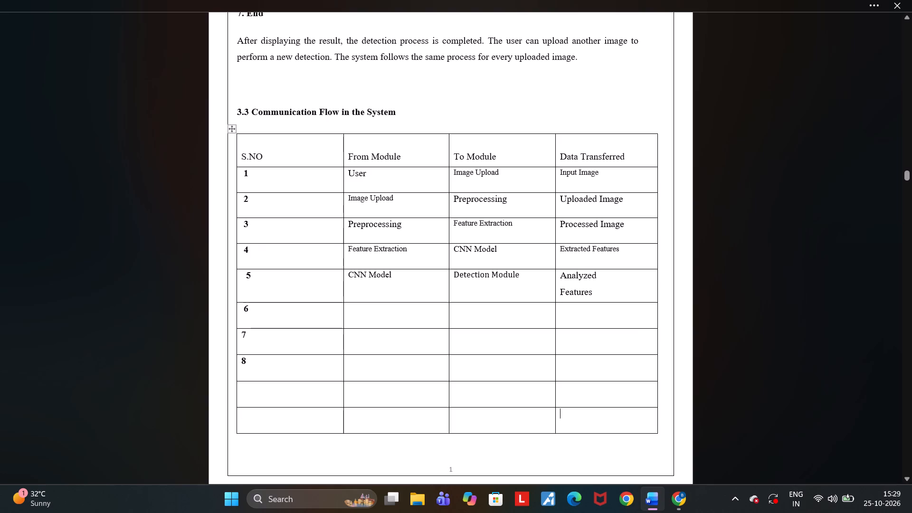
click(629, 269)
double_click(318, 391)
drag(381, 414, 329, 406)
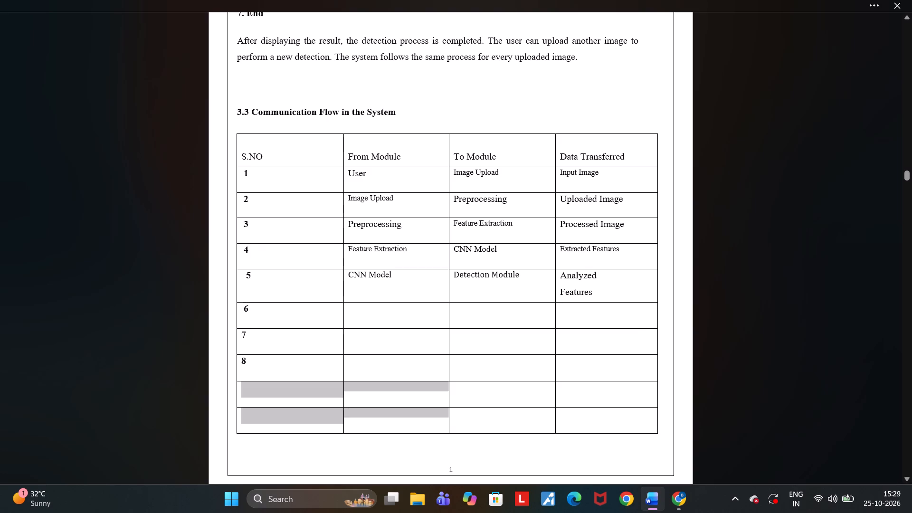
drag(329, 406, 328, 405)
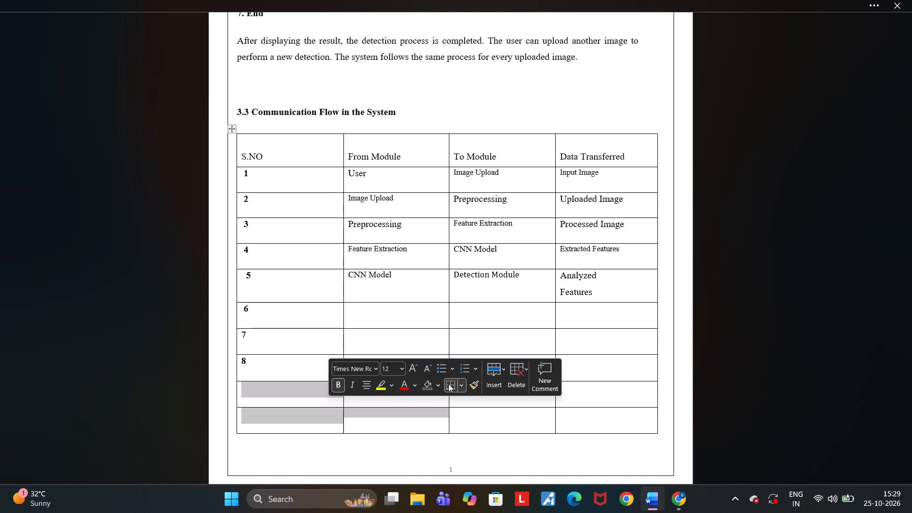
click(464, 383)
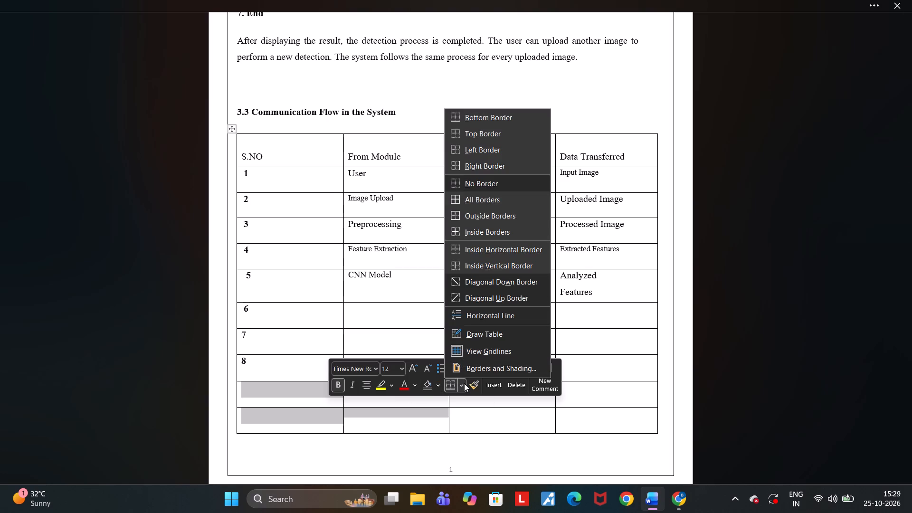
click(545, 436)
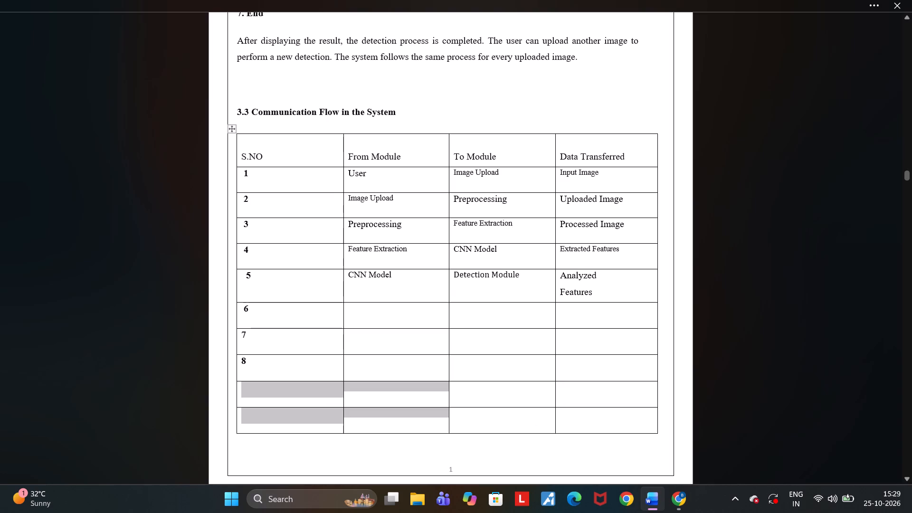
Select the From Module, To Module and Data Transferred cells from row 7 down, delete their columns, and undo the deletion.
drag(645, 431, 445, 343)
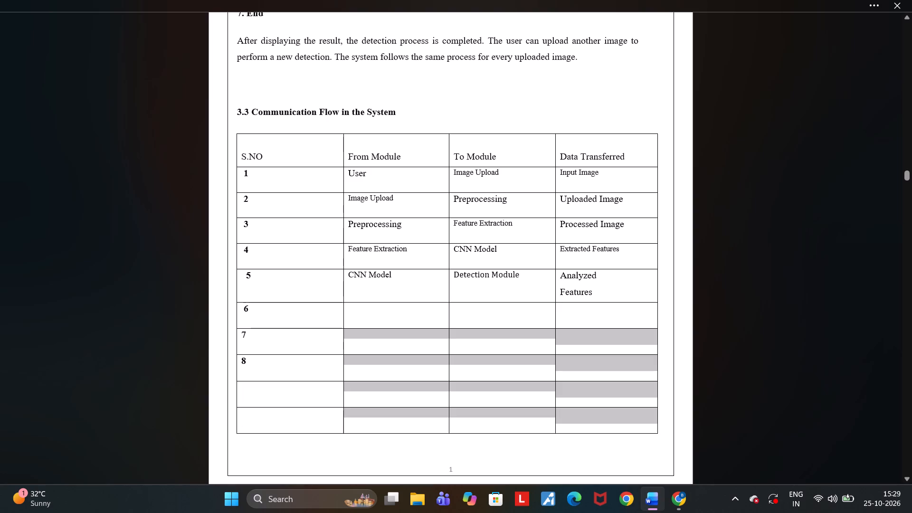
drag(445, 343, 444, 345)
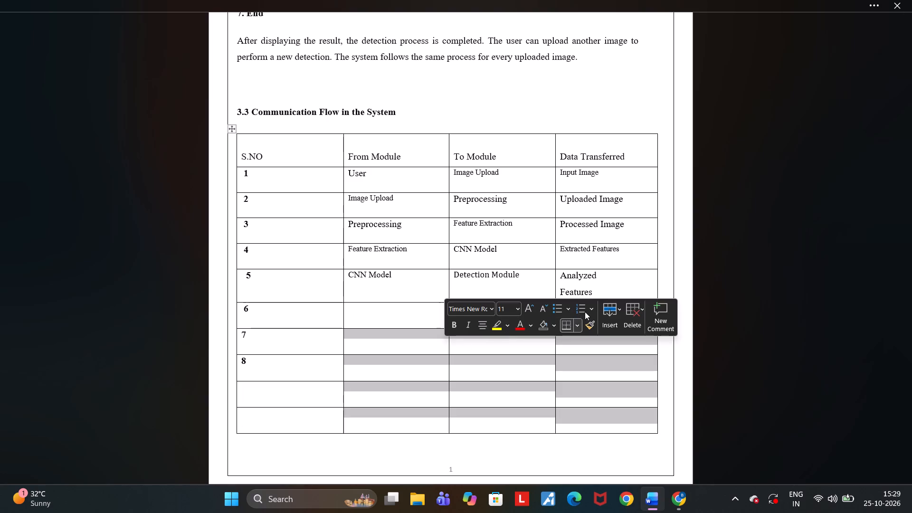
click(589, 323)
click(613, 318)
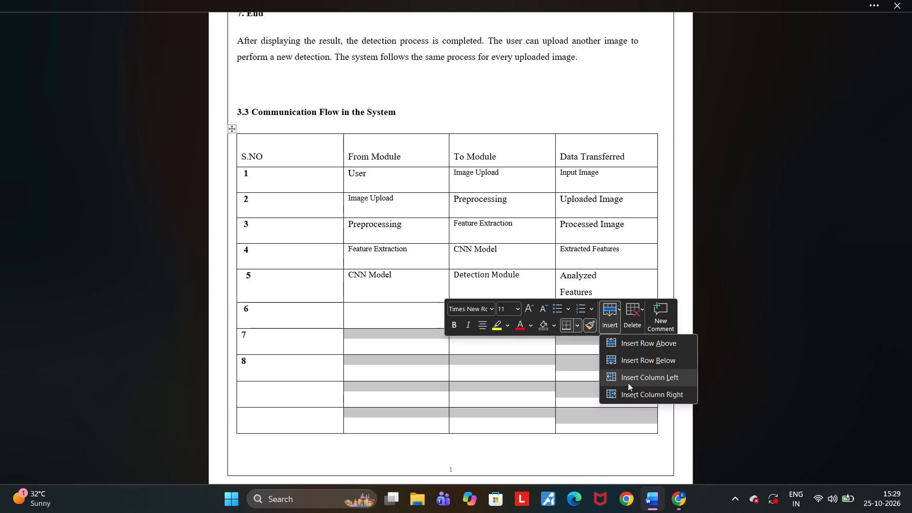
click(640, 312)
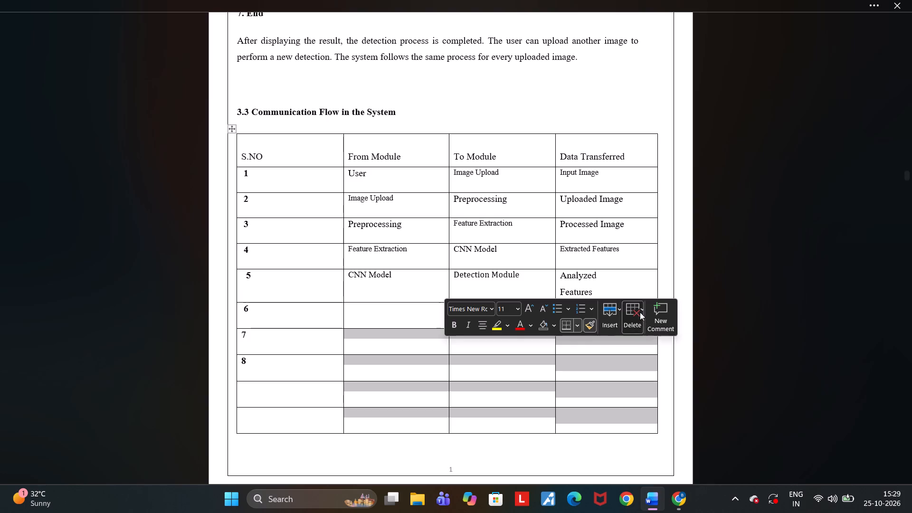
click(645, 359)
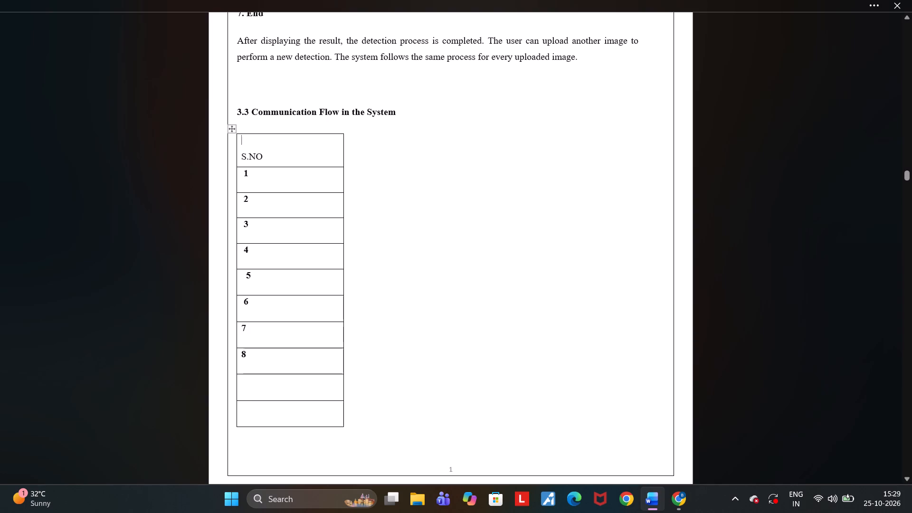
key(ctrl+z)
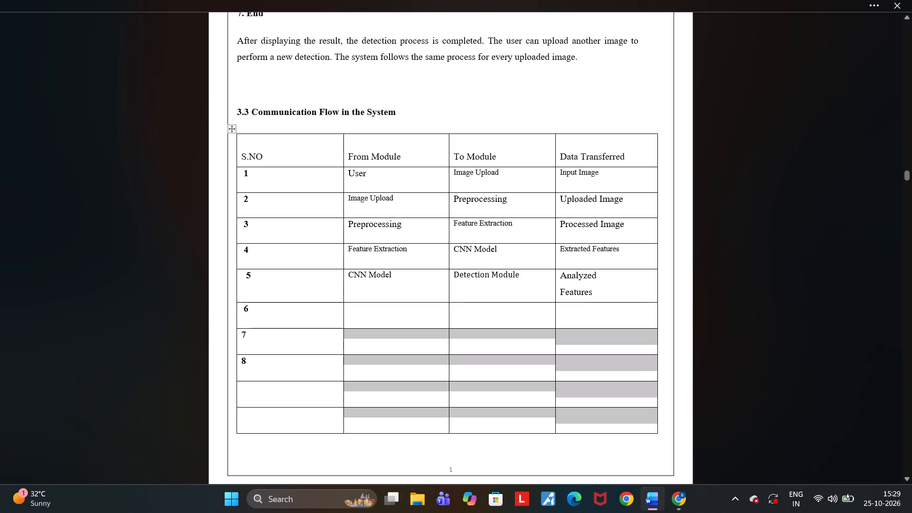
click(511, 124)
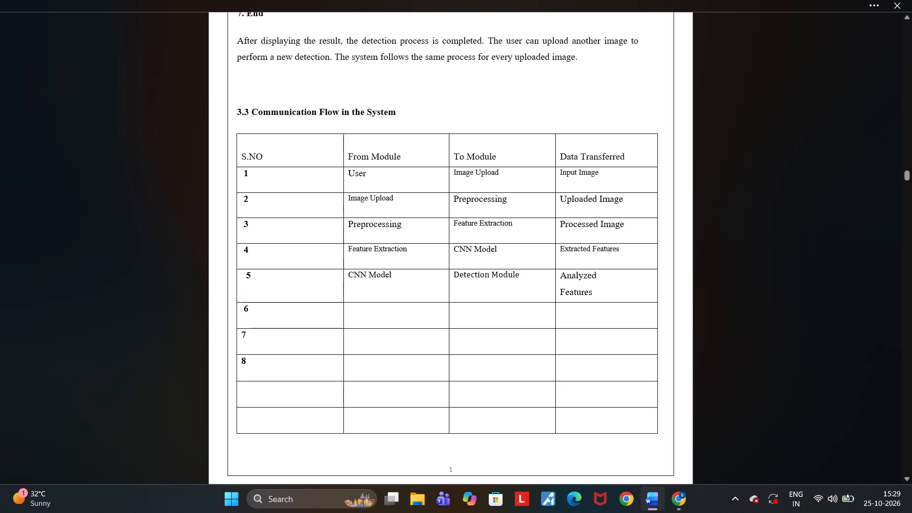
click(680, 502)
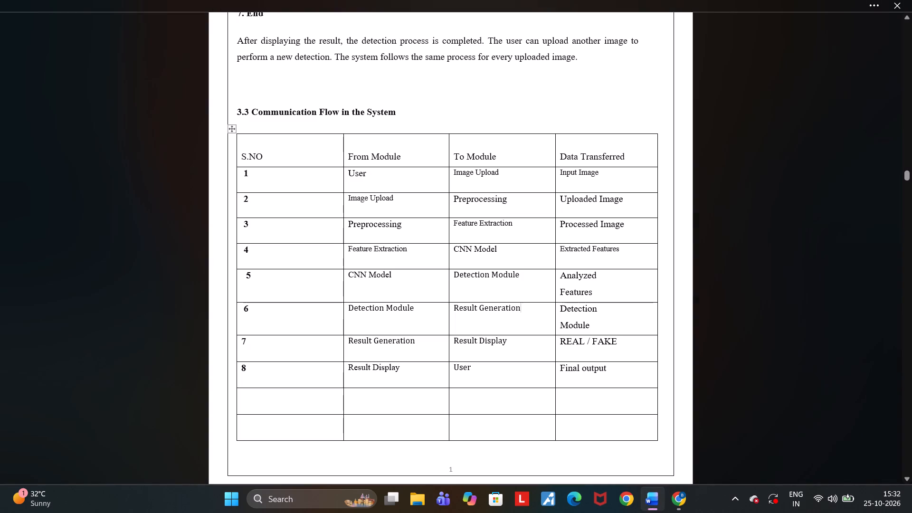
drag(602, 318, 566, 309)
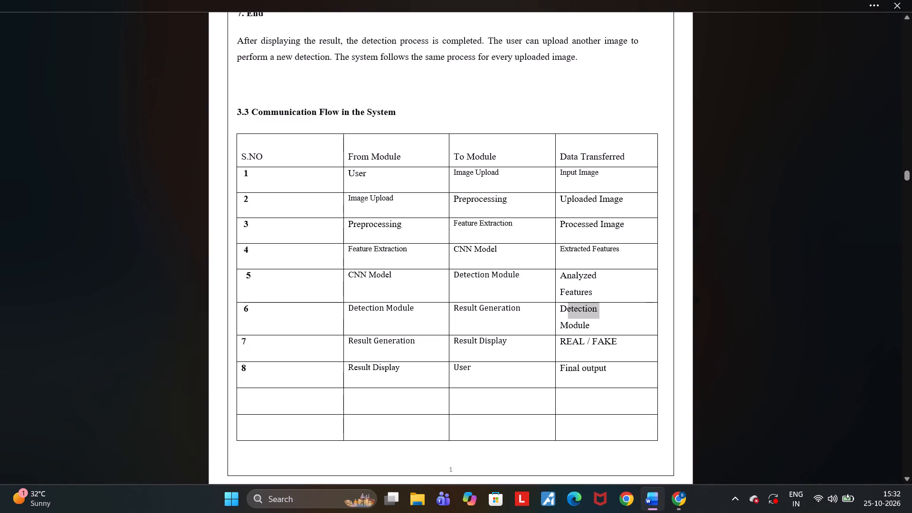
drag(566, 309, 560, 318)
click(610, 319)
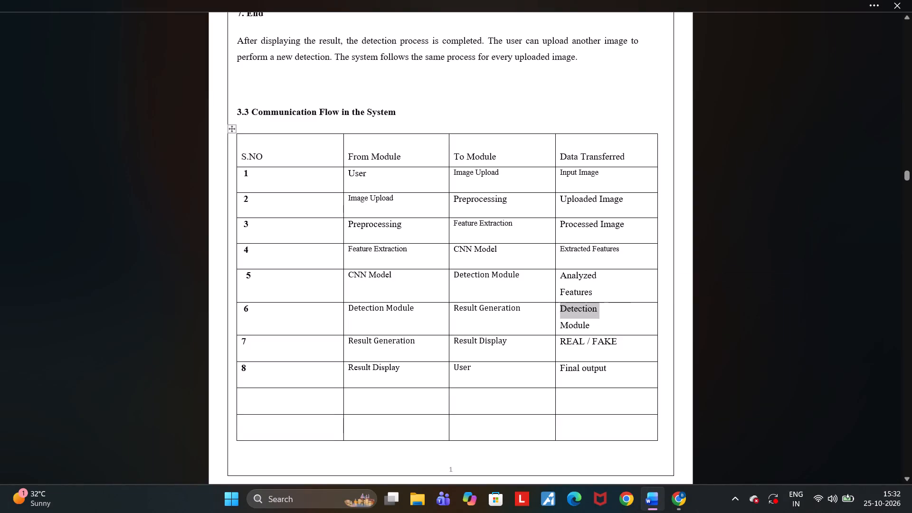
drag(592, 325, 566, 313)
key(ctrl+v)
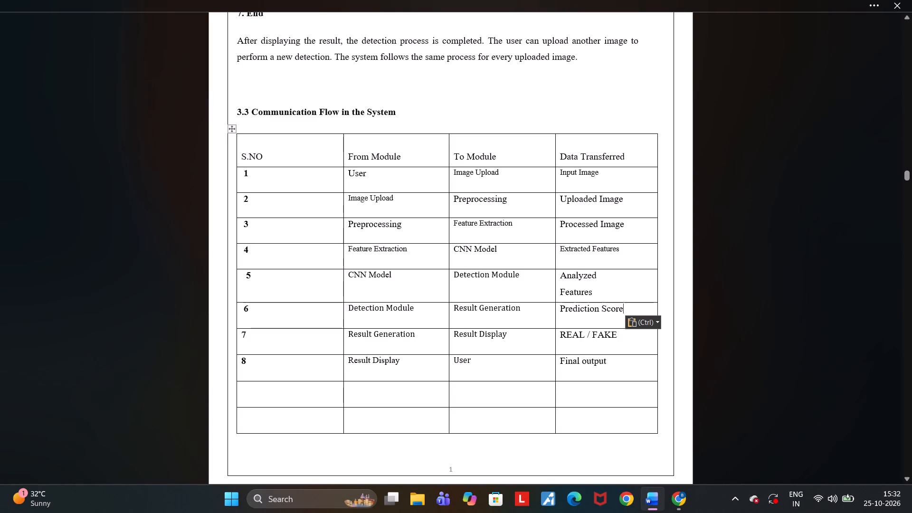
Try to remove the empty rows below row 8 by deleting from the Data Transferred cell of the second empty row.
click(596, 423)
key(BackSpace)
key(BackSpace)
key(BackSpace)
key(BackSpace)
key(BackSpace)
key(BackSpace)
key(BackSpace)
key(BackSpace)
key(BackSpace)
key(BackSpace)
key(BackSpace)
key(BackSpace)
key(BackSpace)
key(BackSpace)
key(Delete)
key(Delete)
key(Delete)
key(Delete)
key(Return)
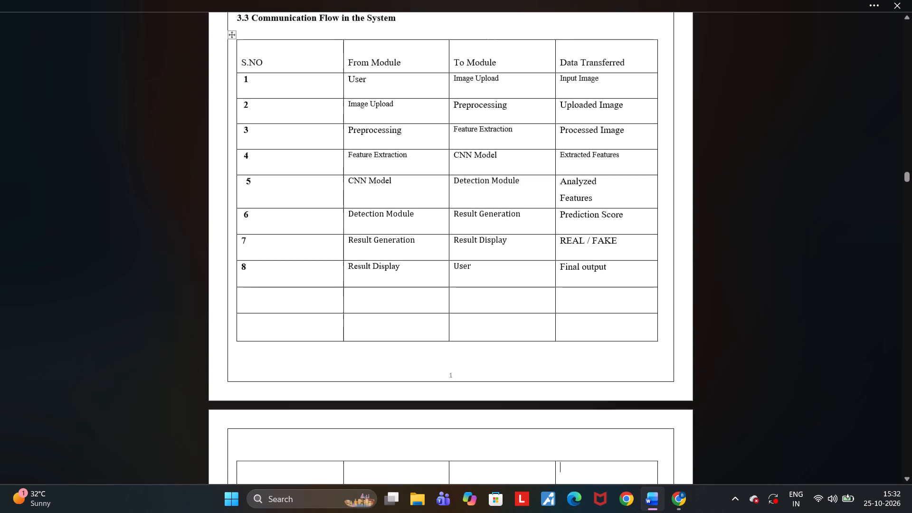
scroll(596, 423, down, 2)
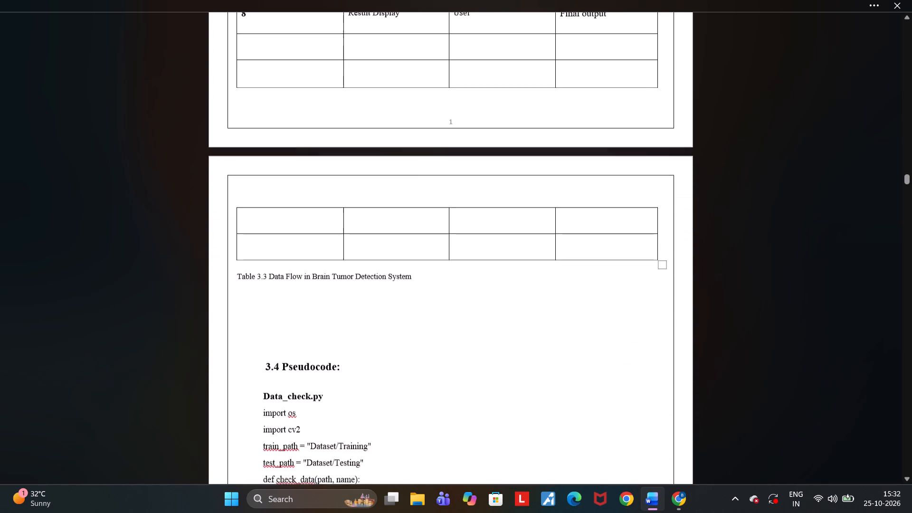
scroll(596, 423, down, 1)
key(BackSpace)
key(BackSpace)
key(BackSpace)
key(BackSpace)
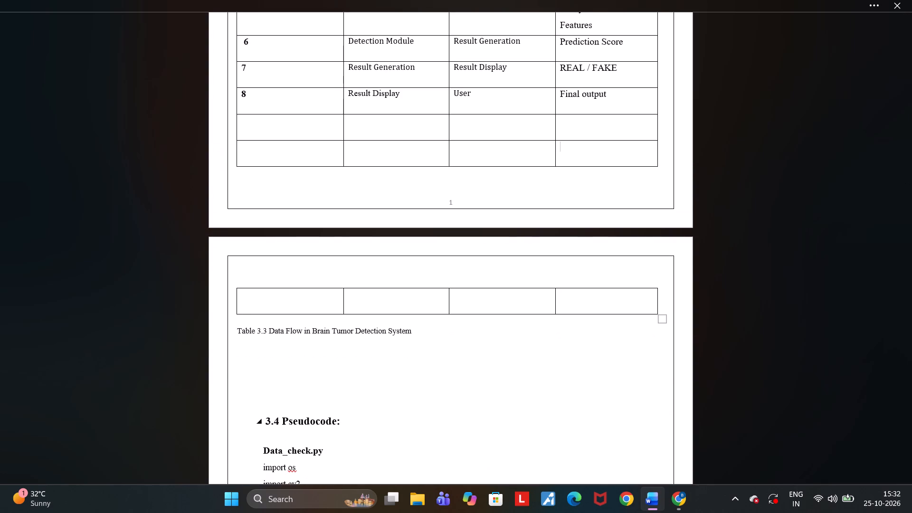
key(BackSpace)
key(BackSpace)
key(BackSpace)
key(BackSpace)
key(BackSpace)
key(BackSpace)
Widen the Communication Flow table so its outer edge sits just inside the page border.
drag(657, 312, 659, 269)
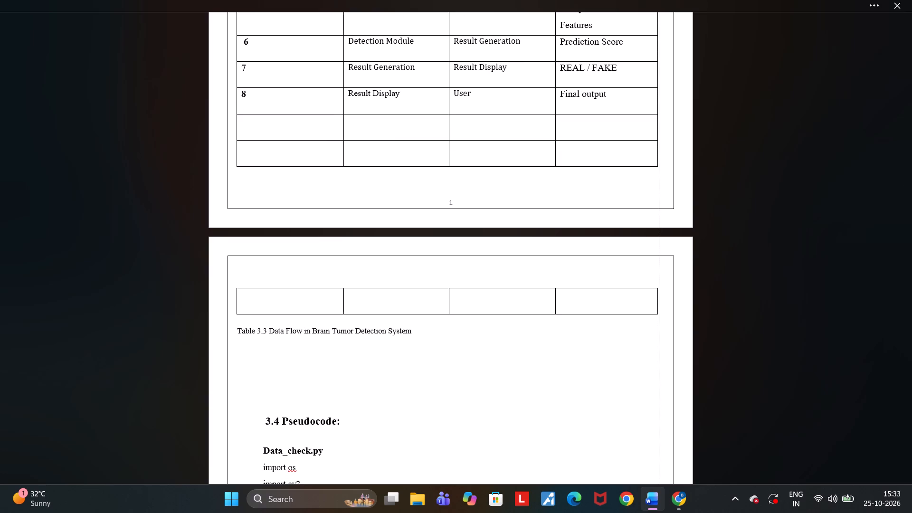
drag(659, 269, 693, 266)
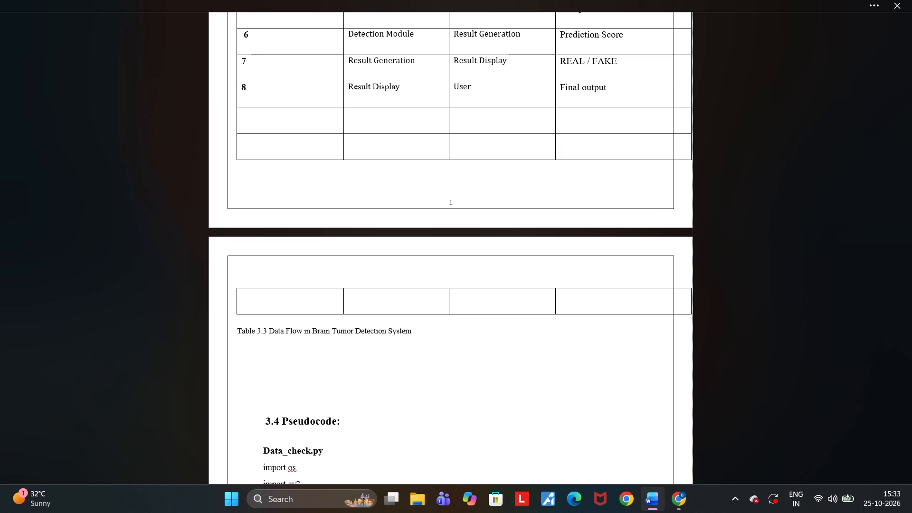
drag(693, 266, 678, 212)
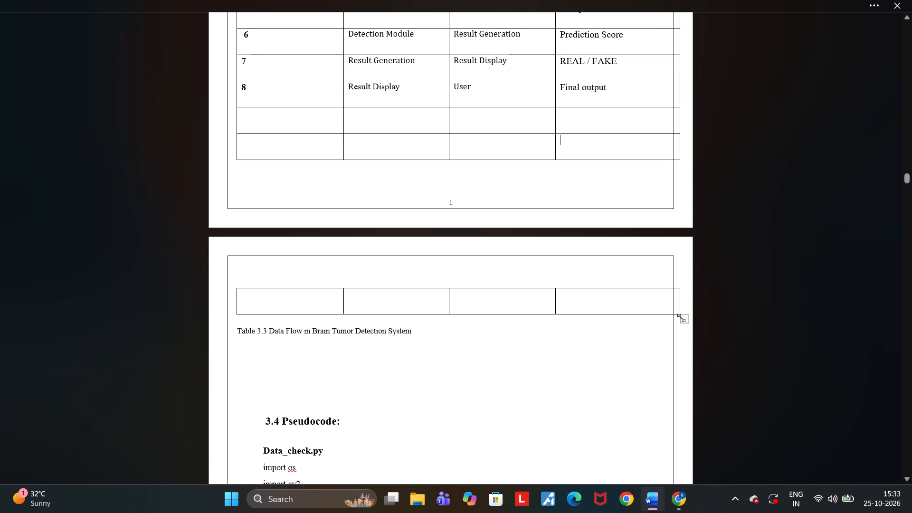
drag(682, 317, 666, 310)
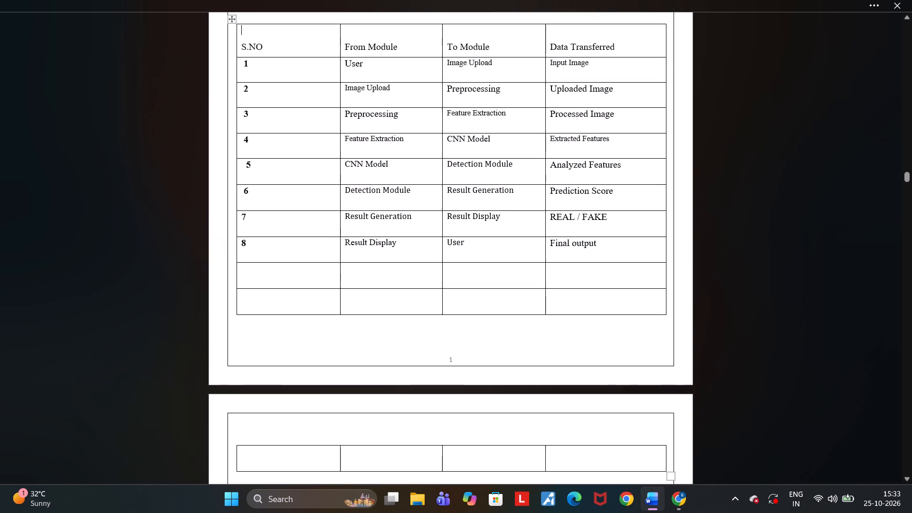
Delete the To Module cell of the second empty row below row 8, using Shift cells left.
click(510, 313)
triple_click(510, 313)
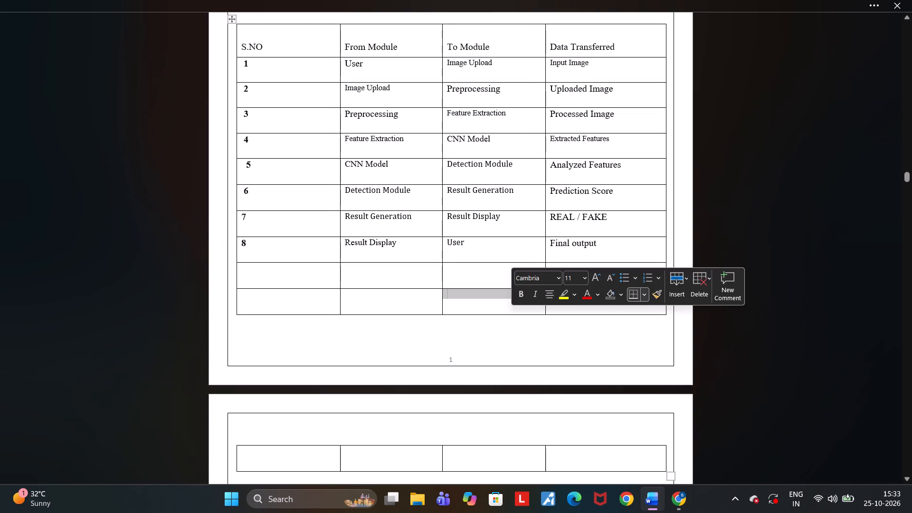
right_click(511, 314)
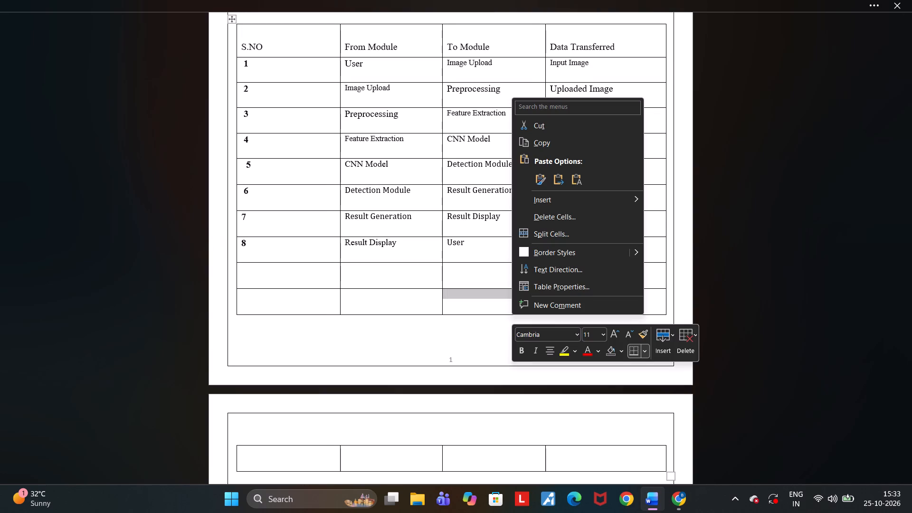
click(560, 212)
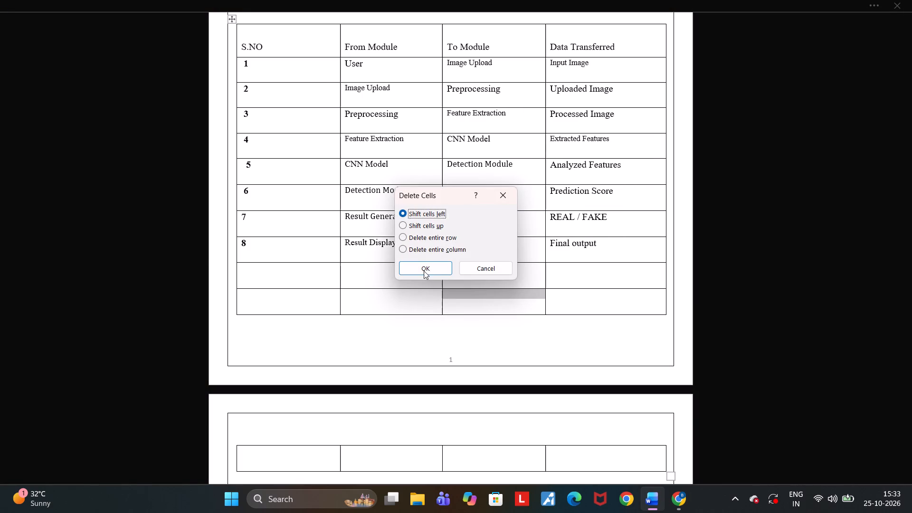
click(424, 271)
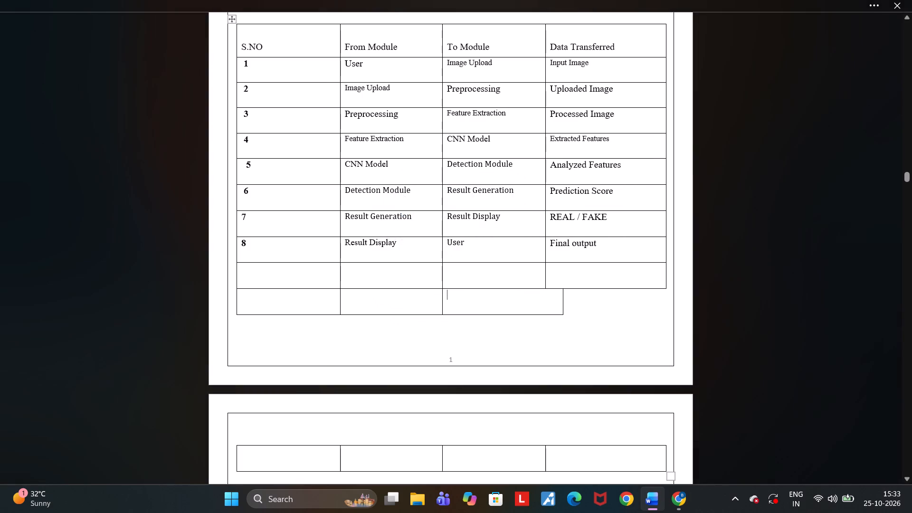
Delete the last remaining cell under To Module in the second empty row, using Shift cells left.
double_click(484, 315)
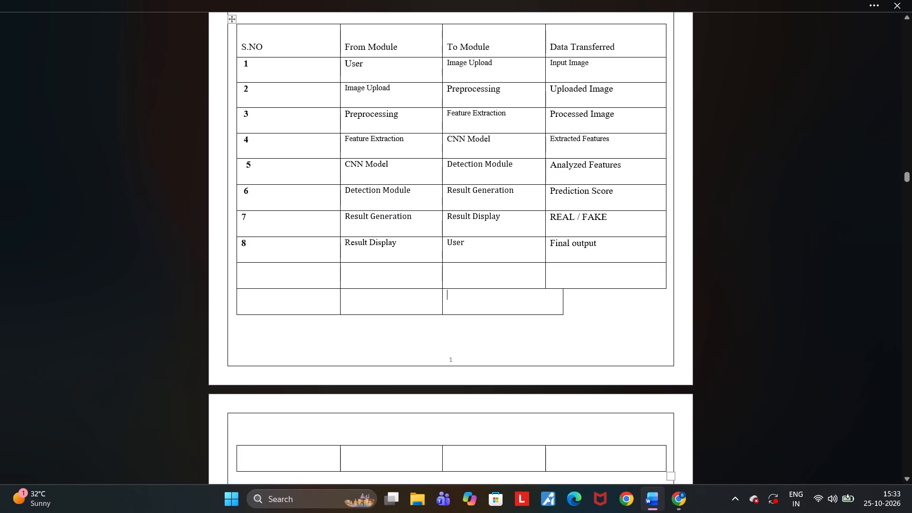
click(484, 315)
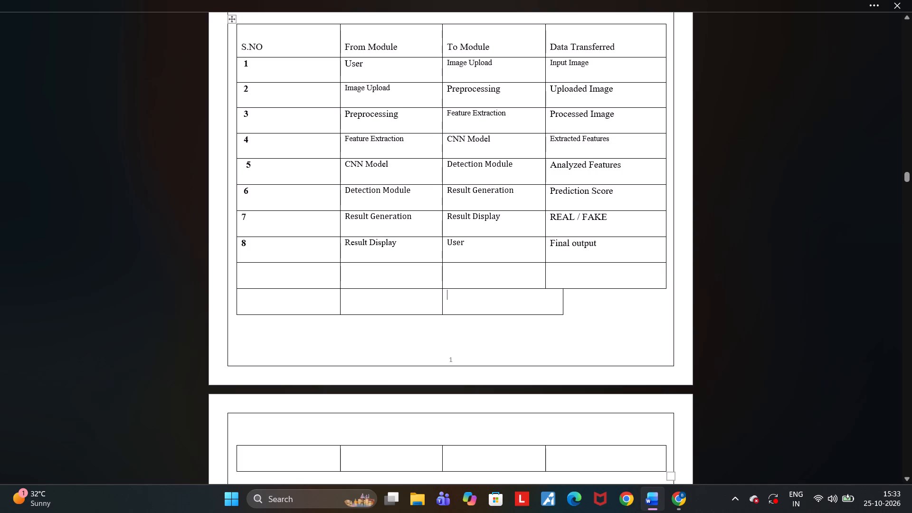
click(501, 315)
right_click(501, 315)
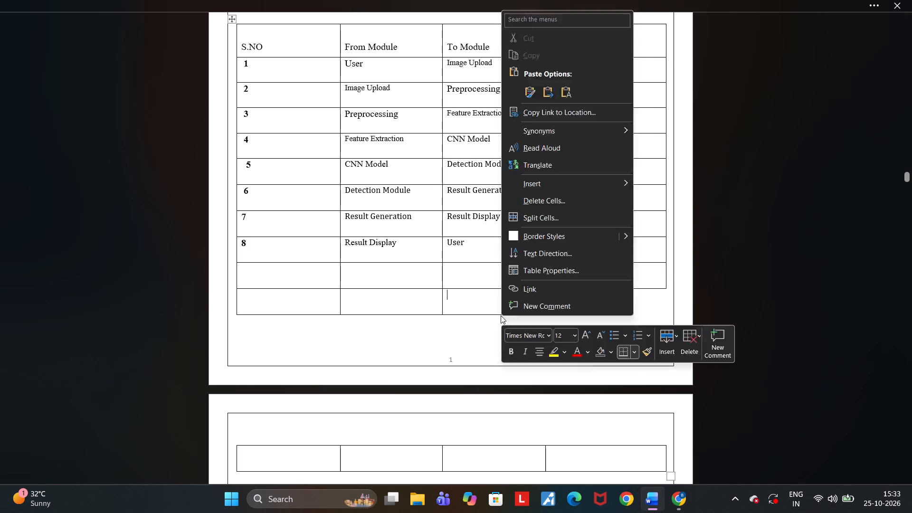
right_click(501, 315)
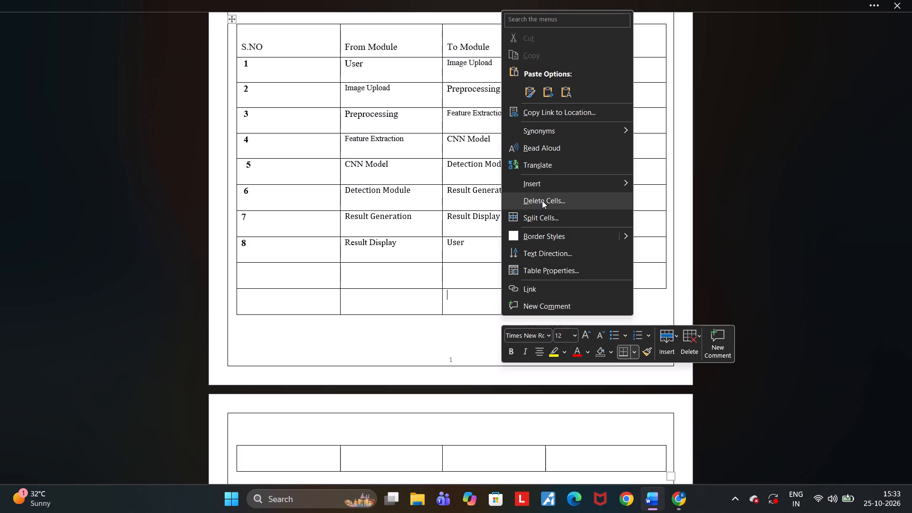
click(542, 200)
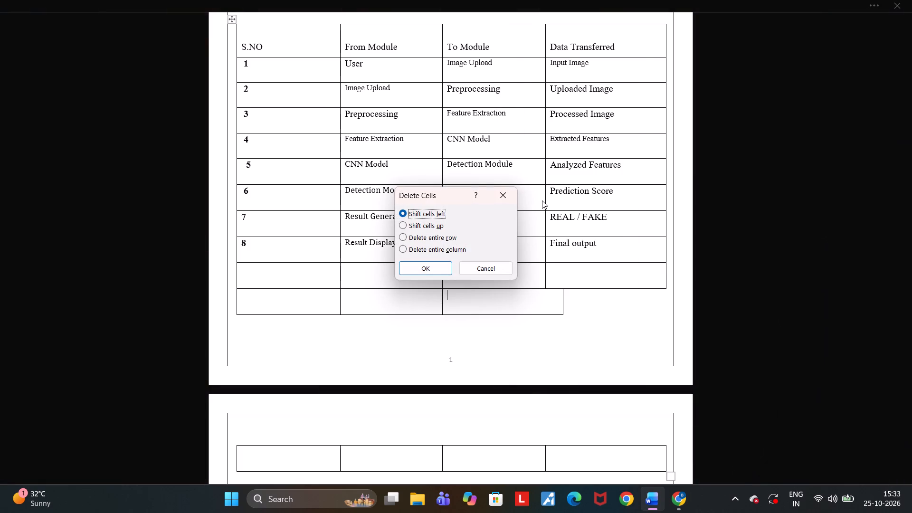
click(421, 265)
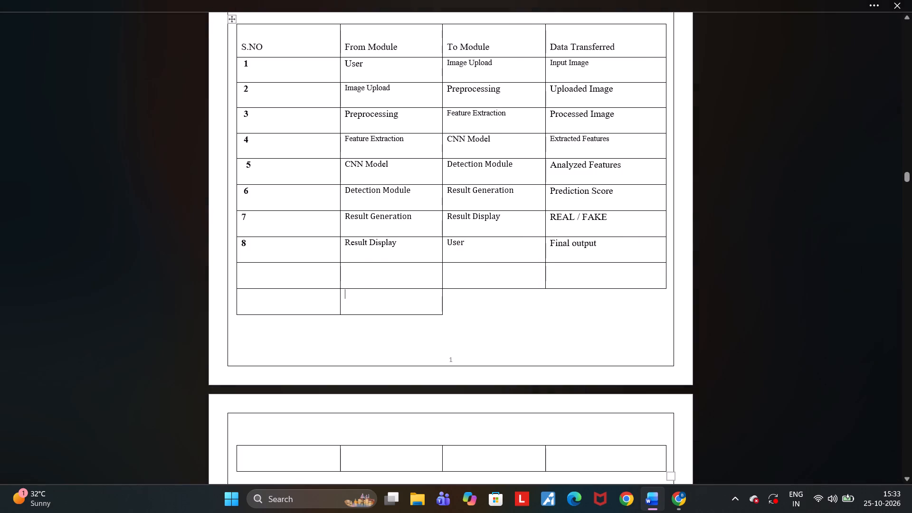
Delete the From Module cell of the second empty row, using Shift cells left.
click(425, 316)
right_click(425, 316)
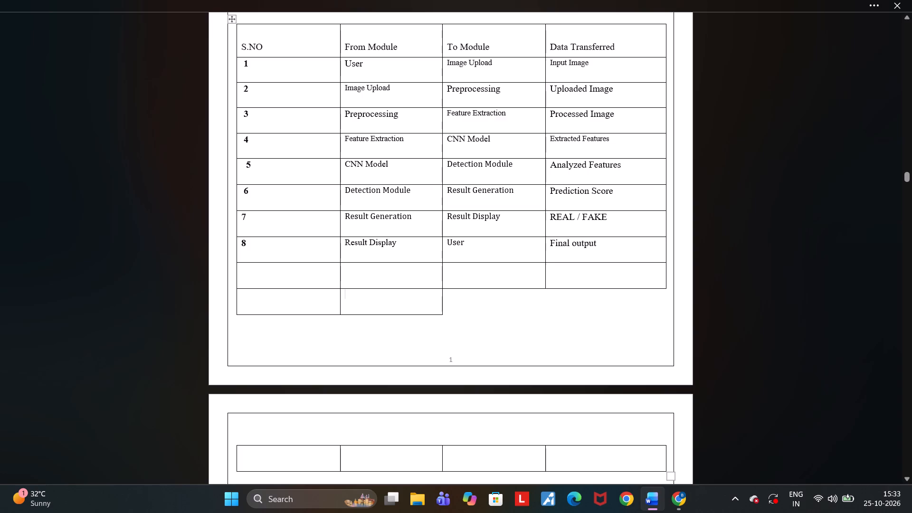
right_click(425, 316)
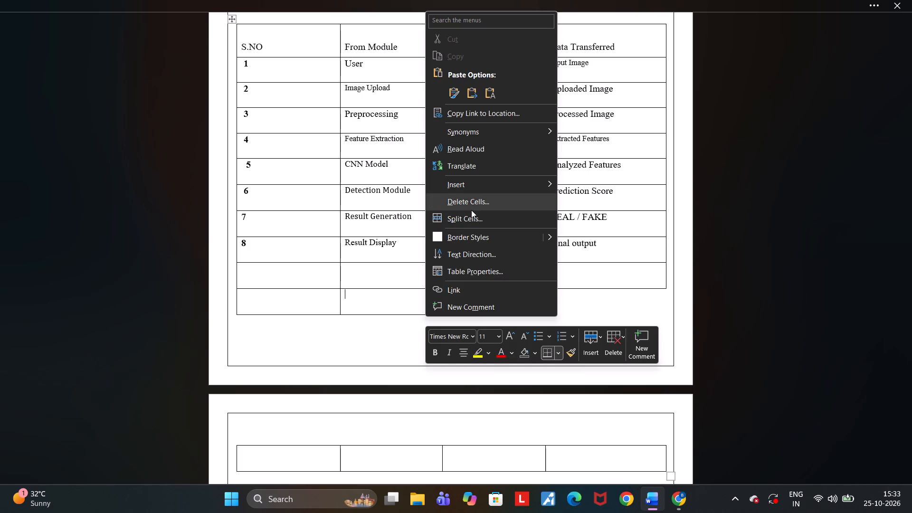
click(478, 201)
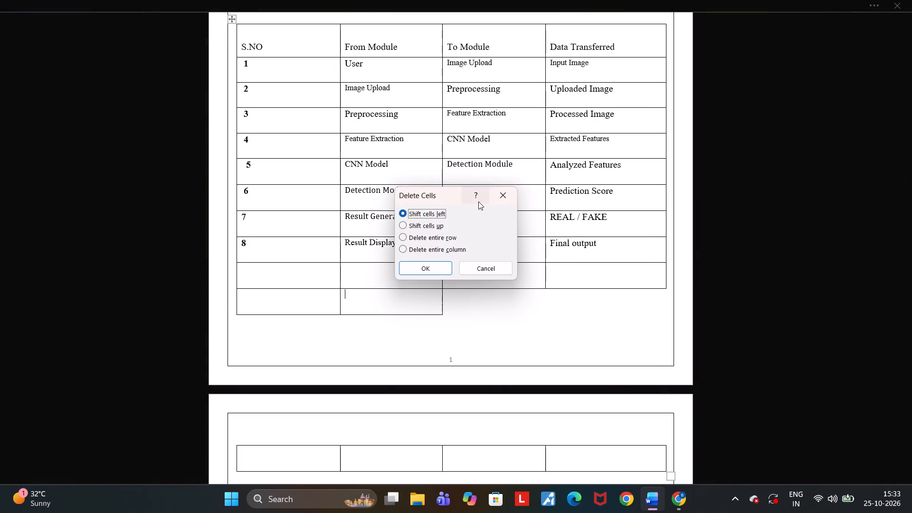
click(434, 269)
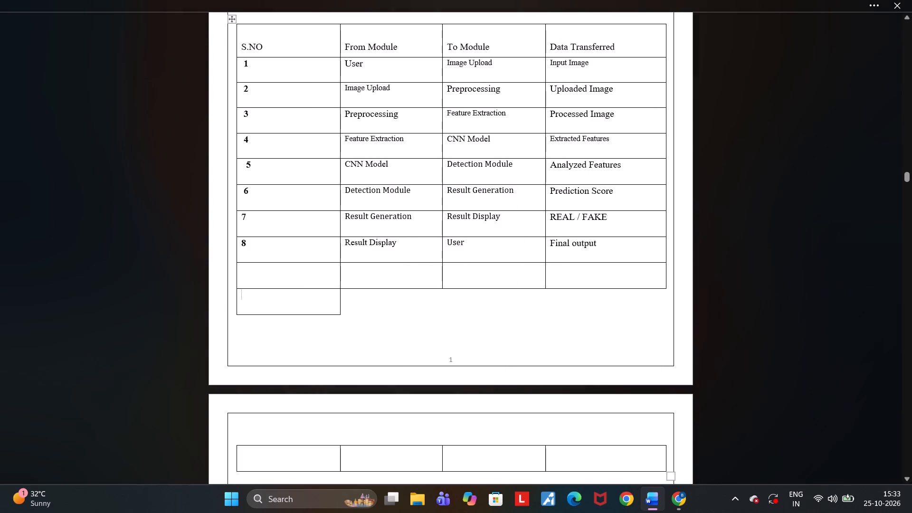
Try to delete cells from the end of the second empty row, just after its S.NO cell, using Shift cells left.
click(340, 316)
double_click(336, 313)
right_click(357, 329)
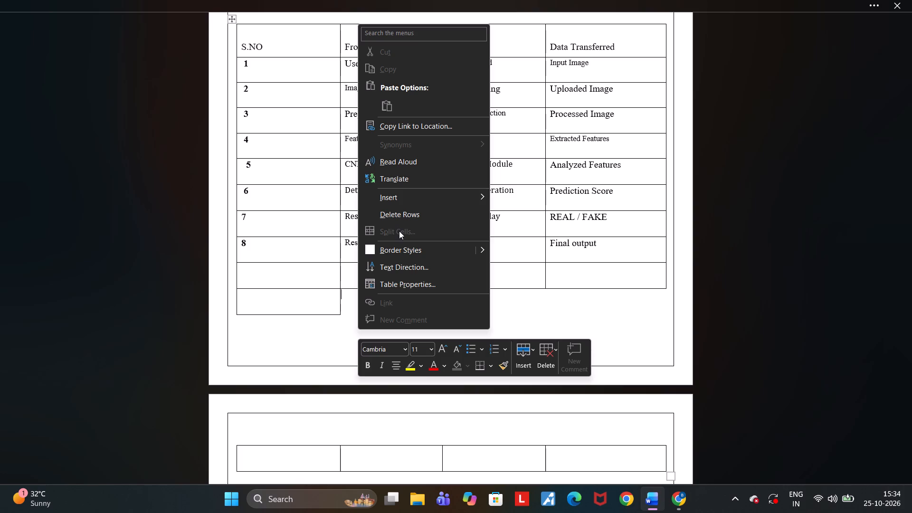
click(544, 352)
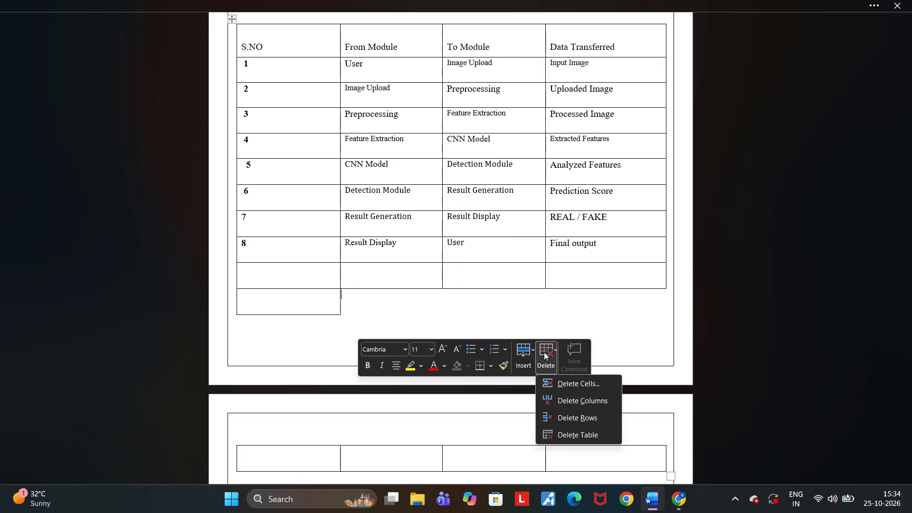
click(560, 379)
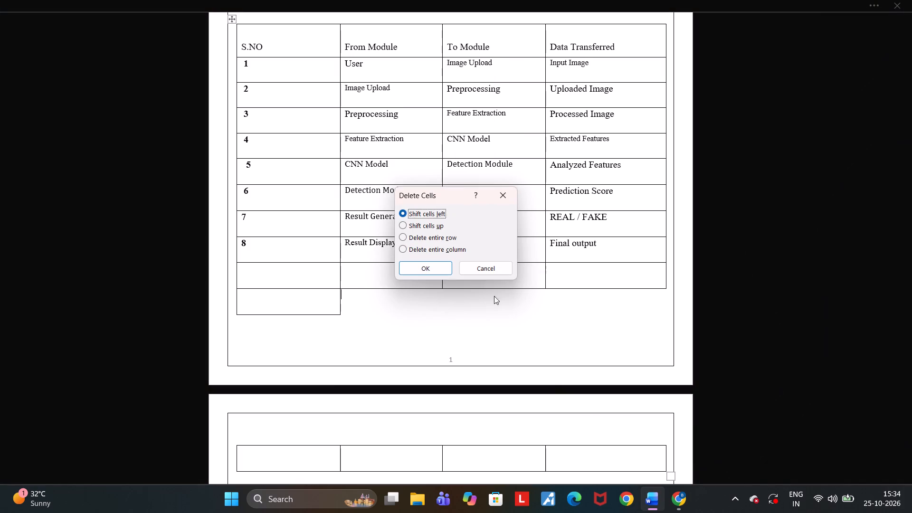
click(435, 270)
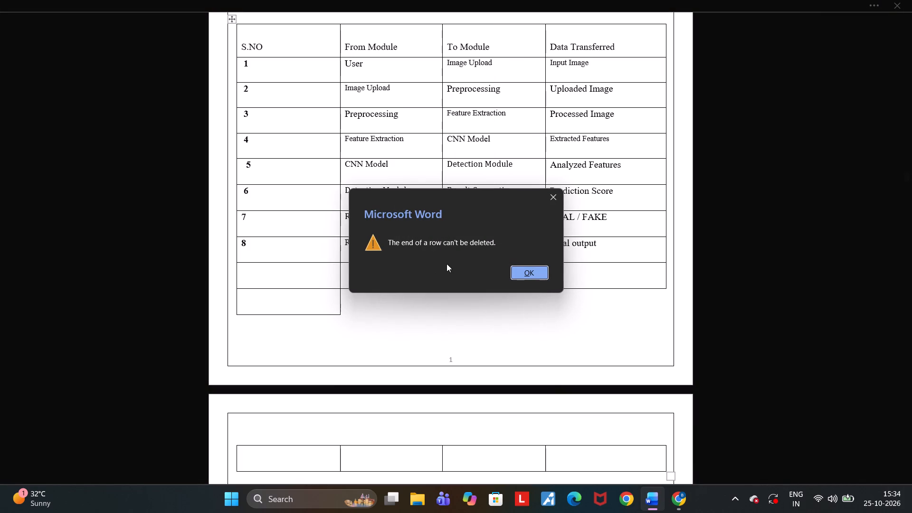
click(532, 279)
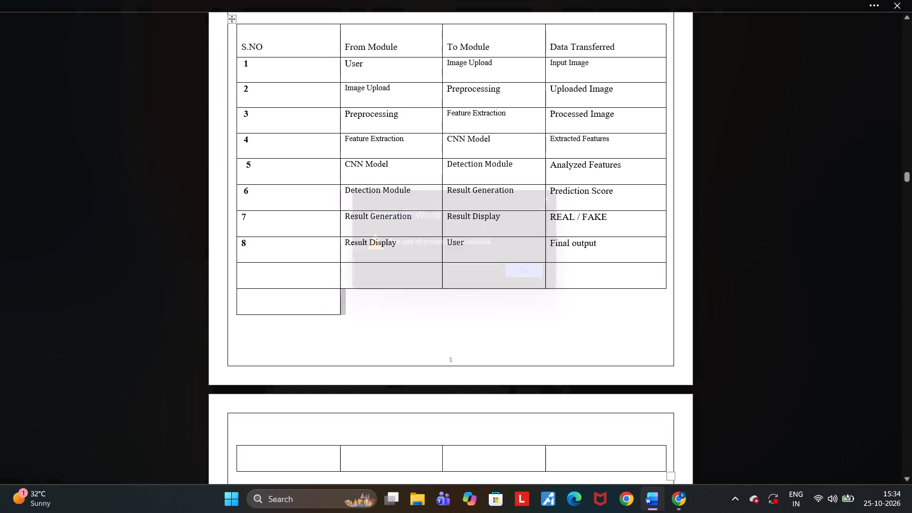
Delete the only remaining cell of the second empty row, under S.NO, using Shift cells left.
click(336, 312)
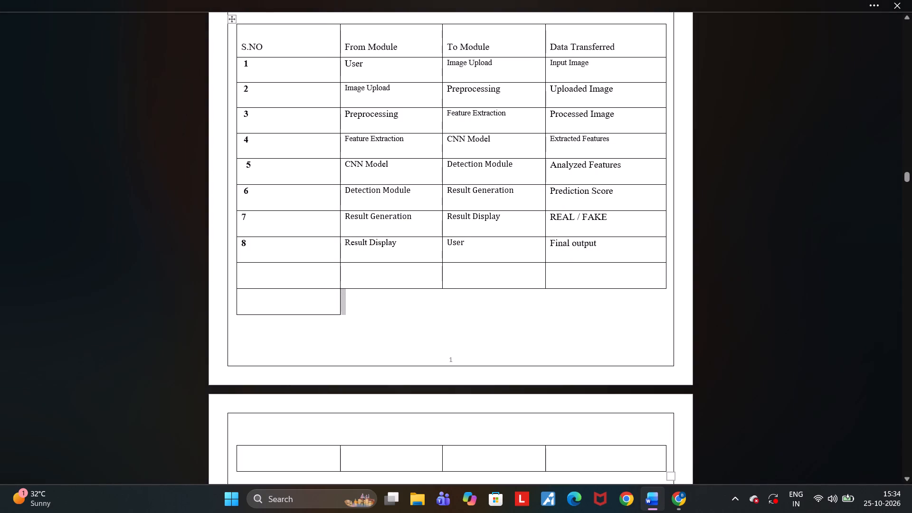
right_click(336, 312)
click(336, 312)
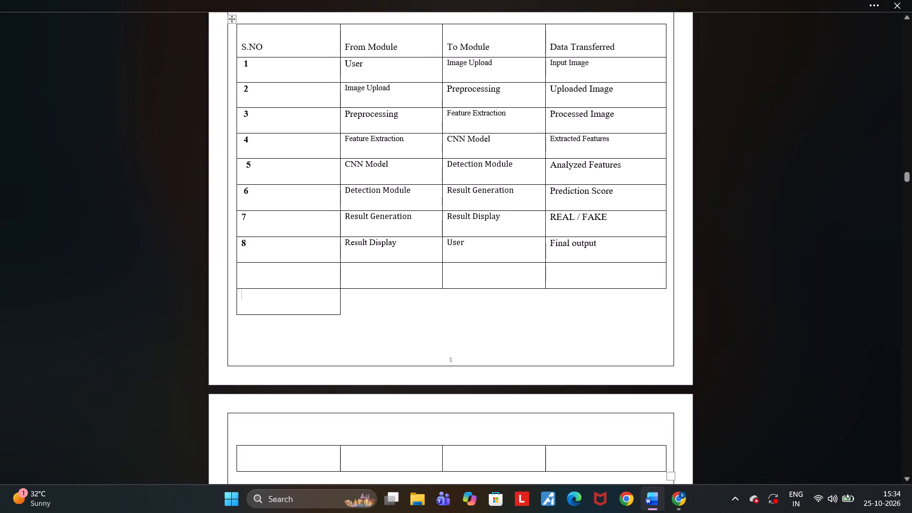
right_click(333, 313)
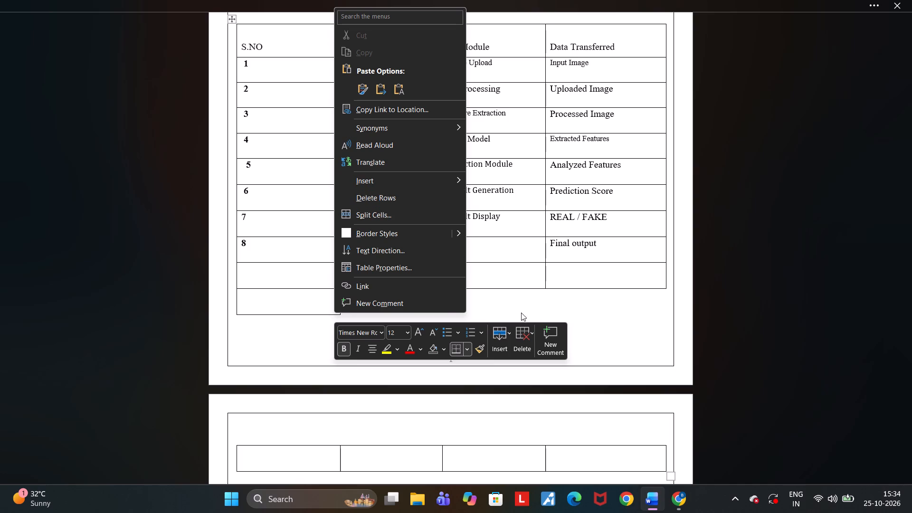
click(524, 345)
click(550, 365)
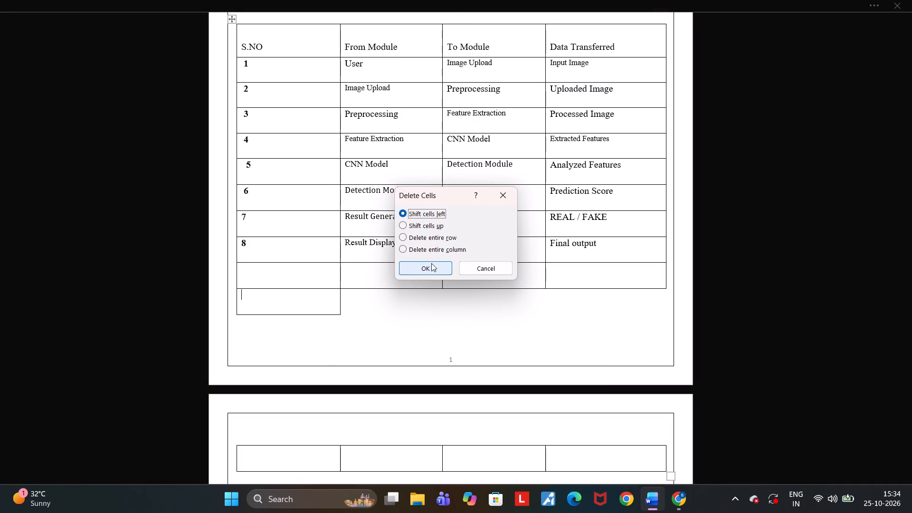
click(431, 263)
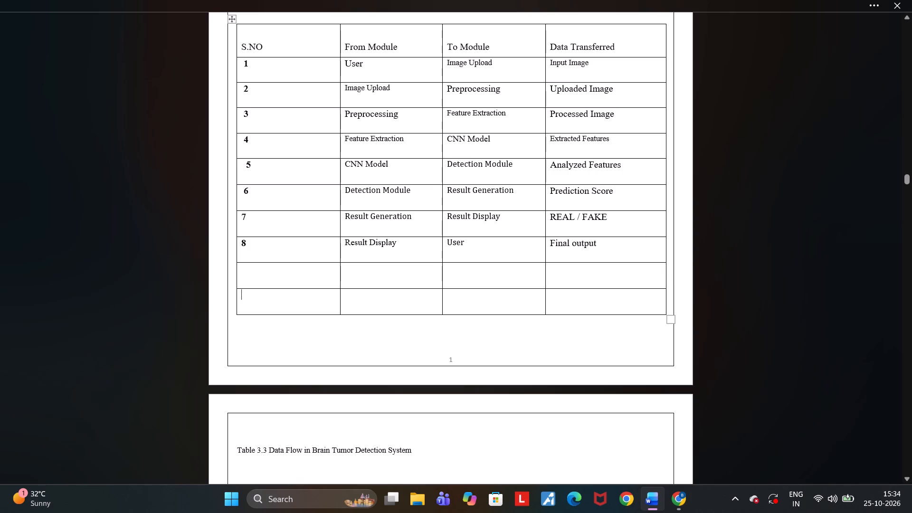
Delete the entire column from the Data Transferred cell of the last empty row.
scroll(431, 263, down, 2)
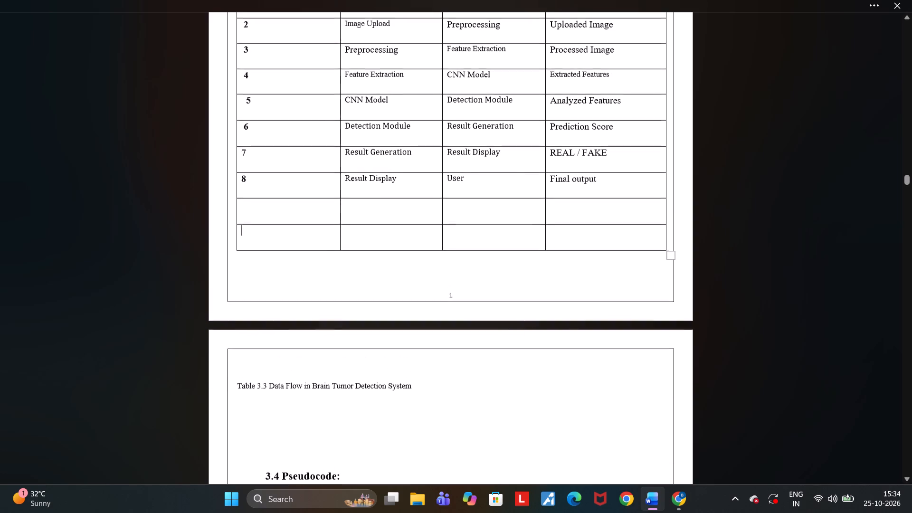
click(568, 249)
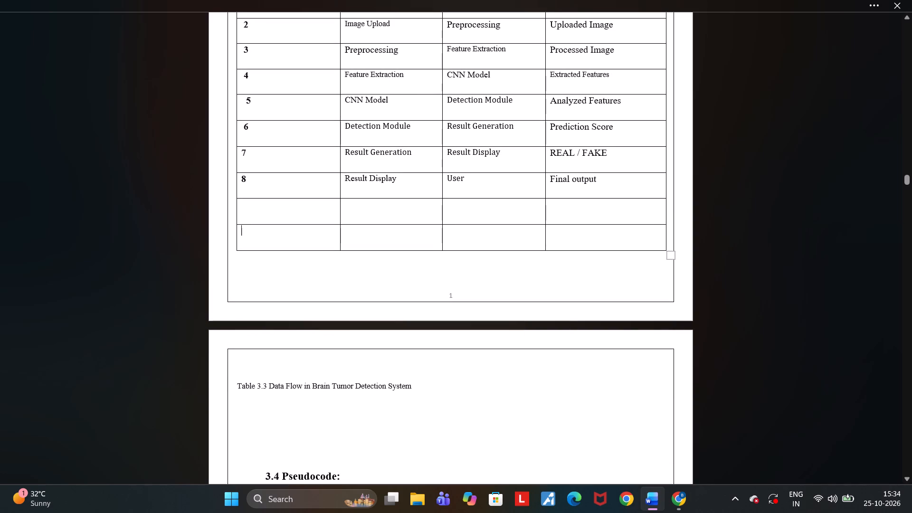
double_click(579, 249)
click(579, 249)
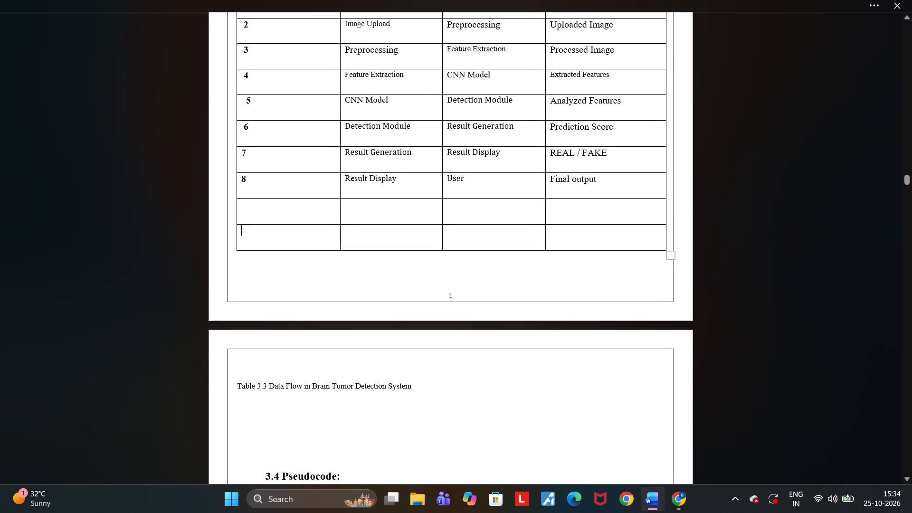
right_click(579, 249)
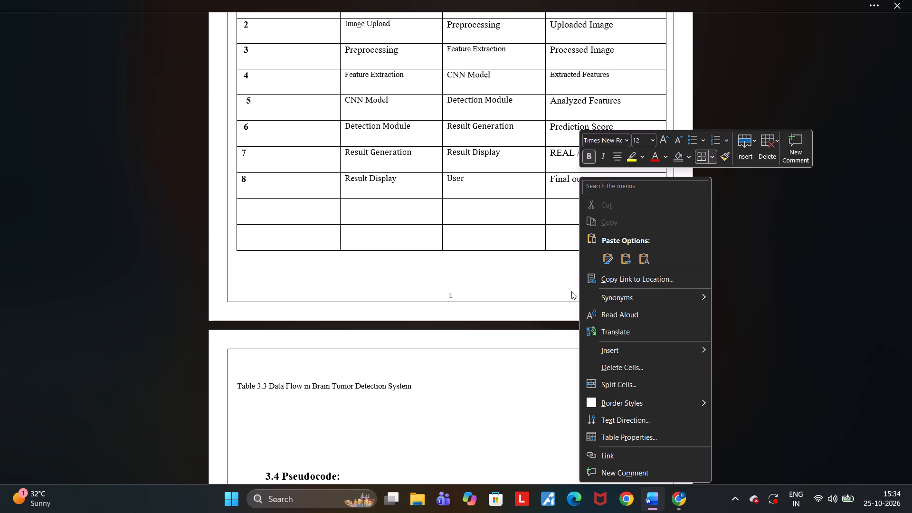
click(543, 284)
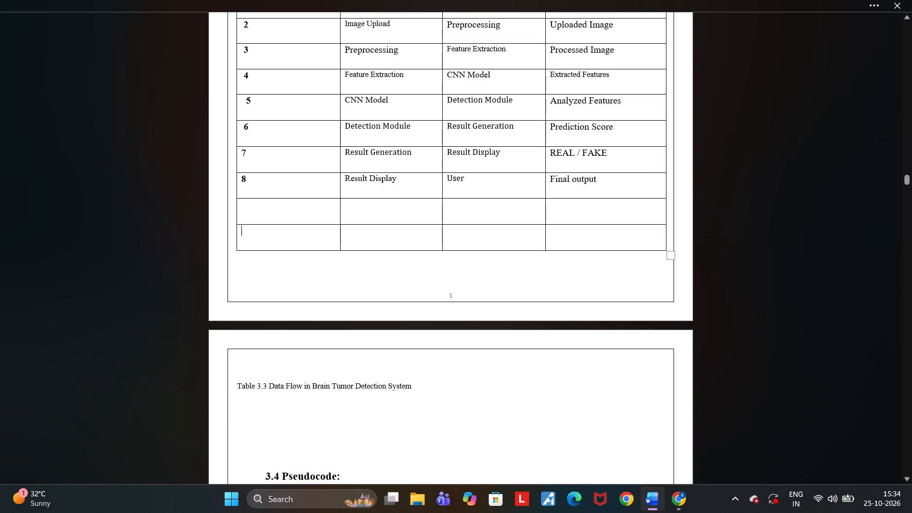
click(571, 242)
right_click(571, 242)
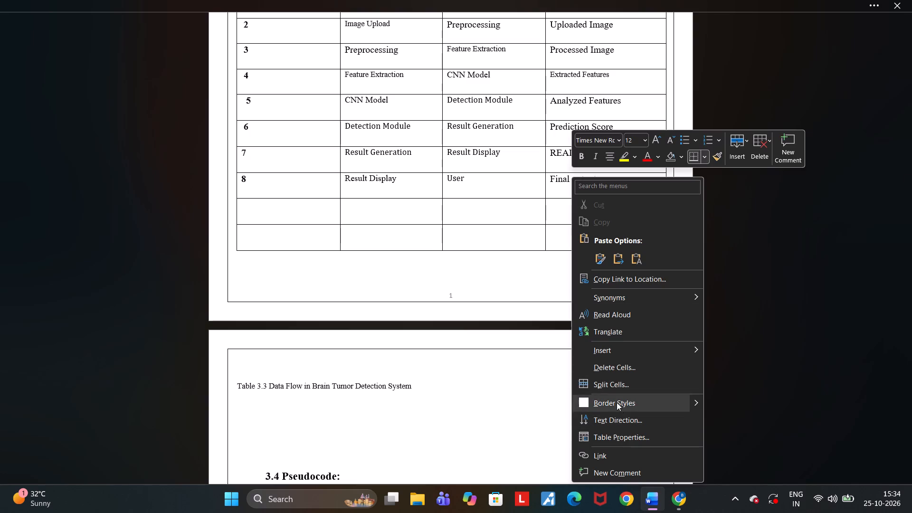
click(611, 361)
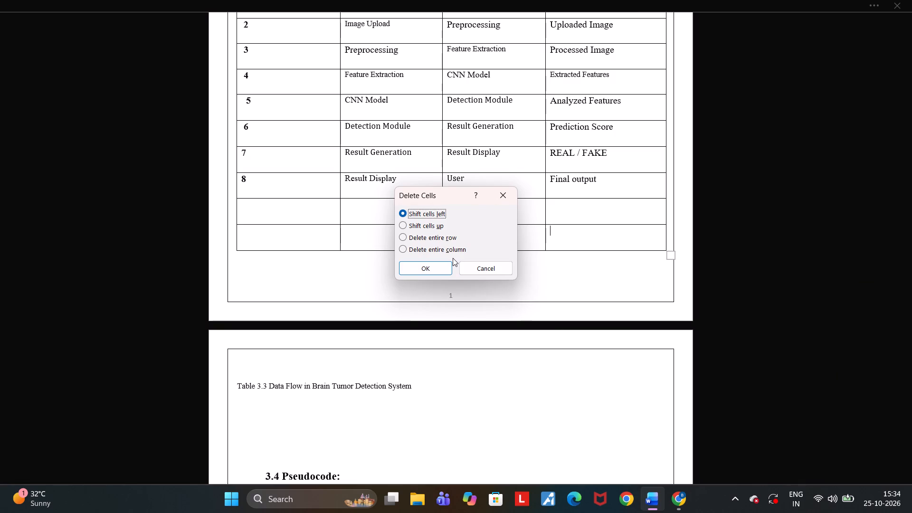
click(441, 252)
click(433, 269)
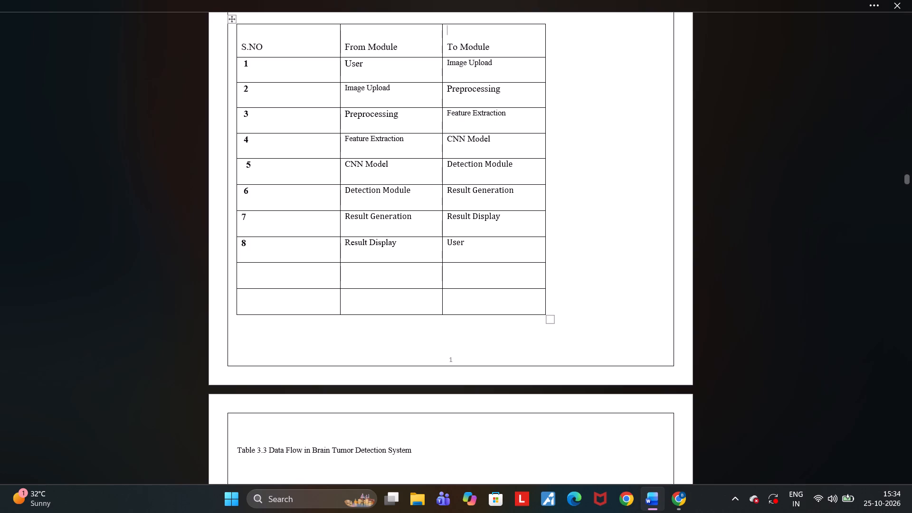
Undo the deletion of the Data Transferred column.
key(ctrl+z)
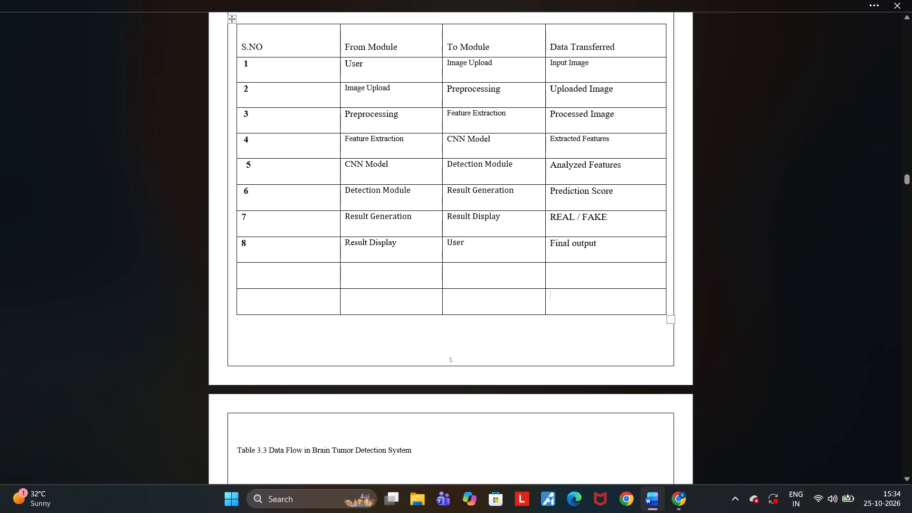
Delete the entire last empty row of the section 3.3 Communication Flow table.
click(589, 309)
right_click(589, 309)
click(774, 336)
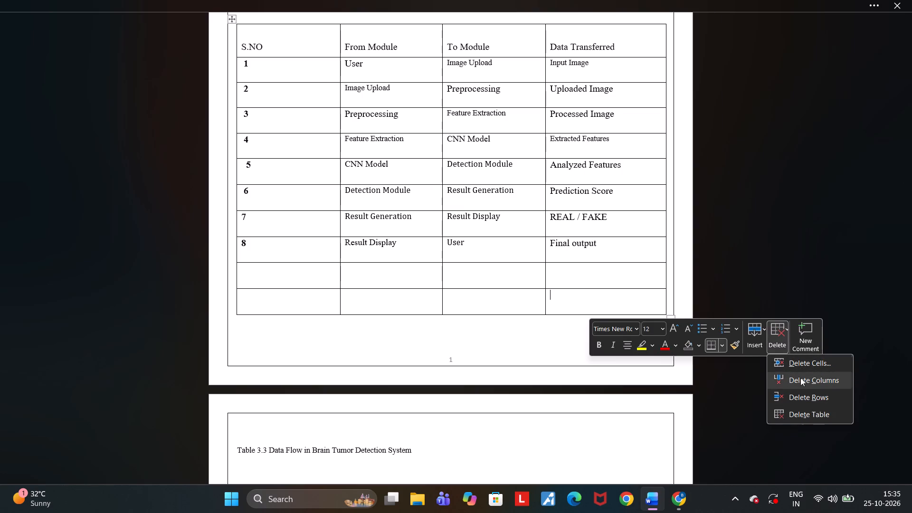
click(805, 366)
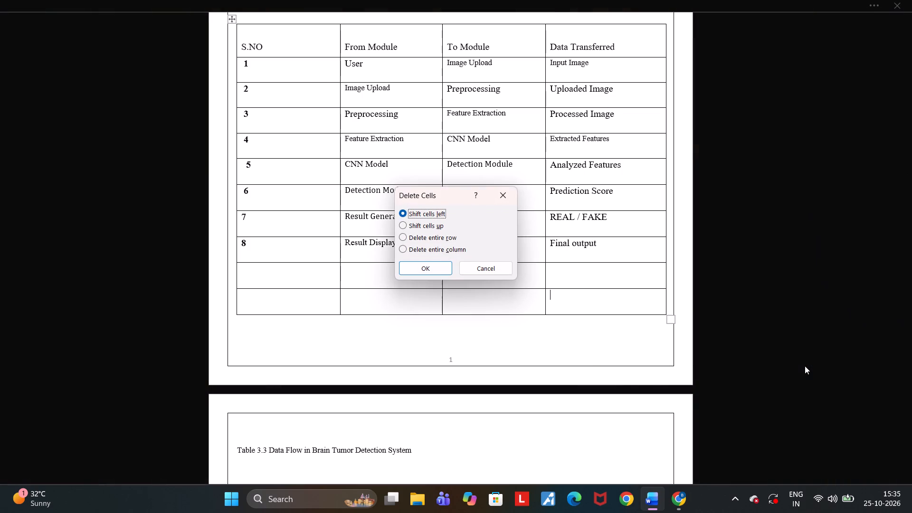
click(447, 239)
click(430, 268)
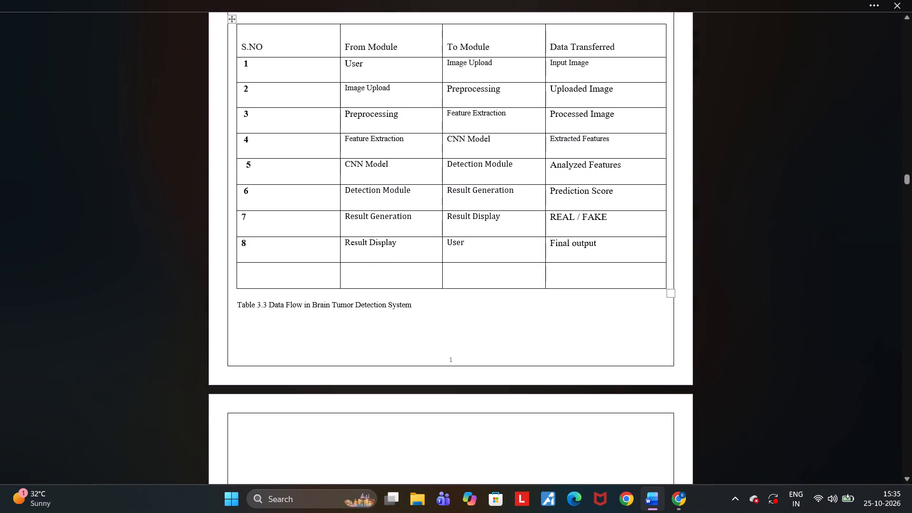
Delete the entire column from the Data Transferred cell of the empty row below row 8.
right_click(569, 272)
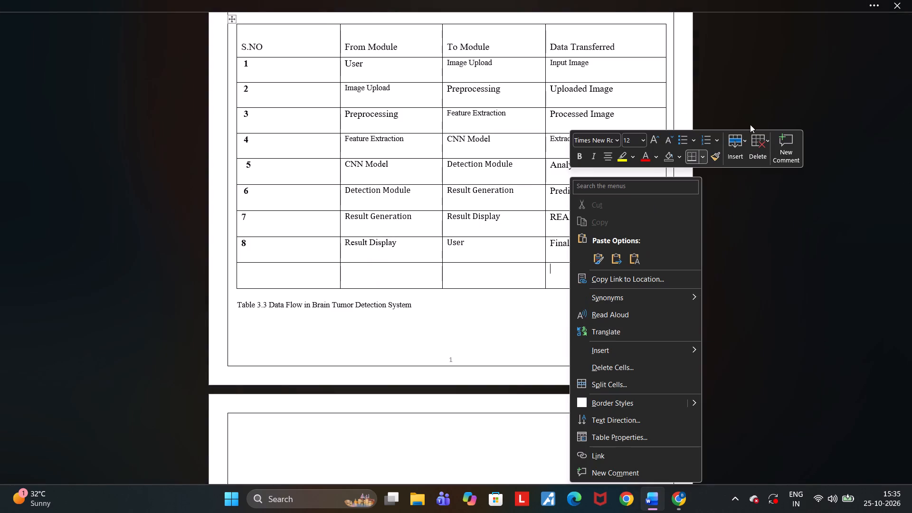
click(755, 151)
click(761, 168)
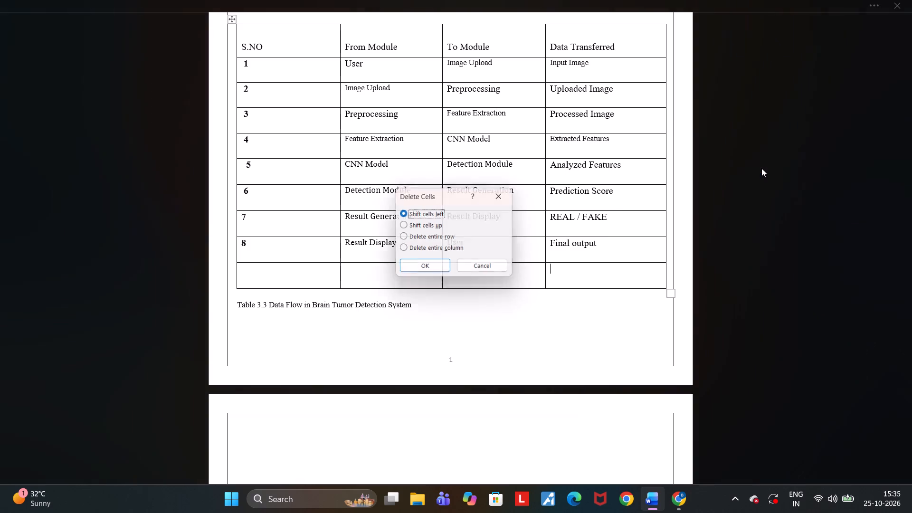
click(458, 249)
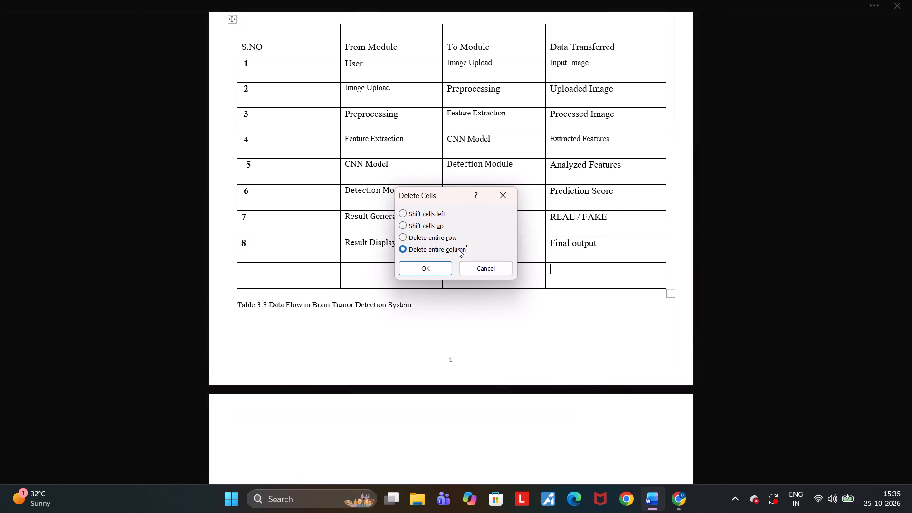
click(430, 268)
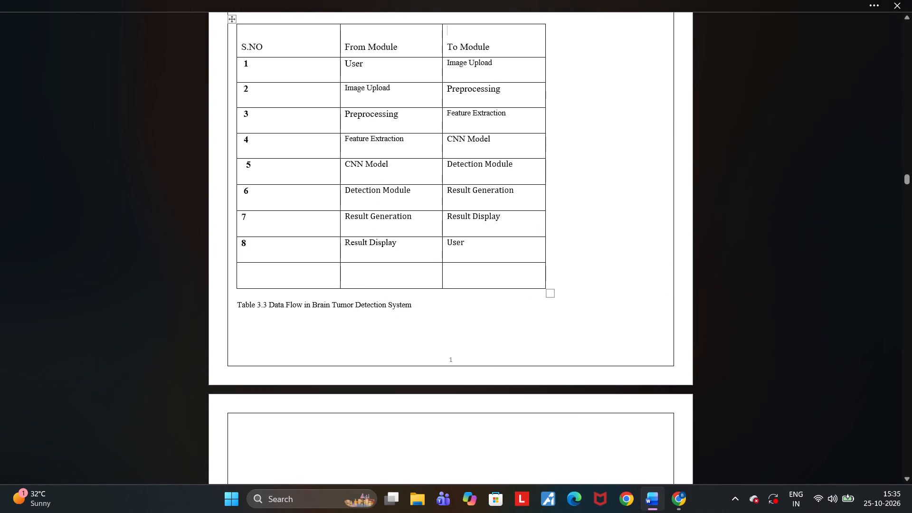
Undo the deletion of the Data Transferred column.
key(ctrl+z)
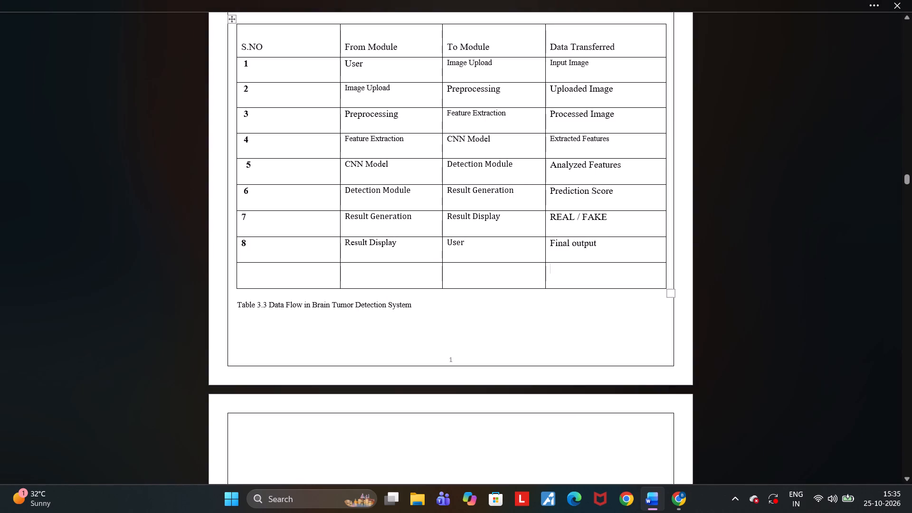
Delete the entire remaining empty row below row 8 of the Communication Flow table.
click(570, 272)
right_click(570, 272)
click(753, 149)
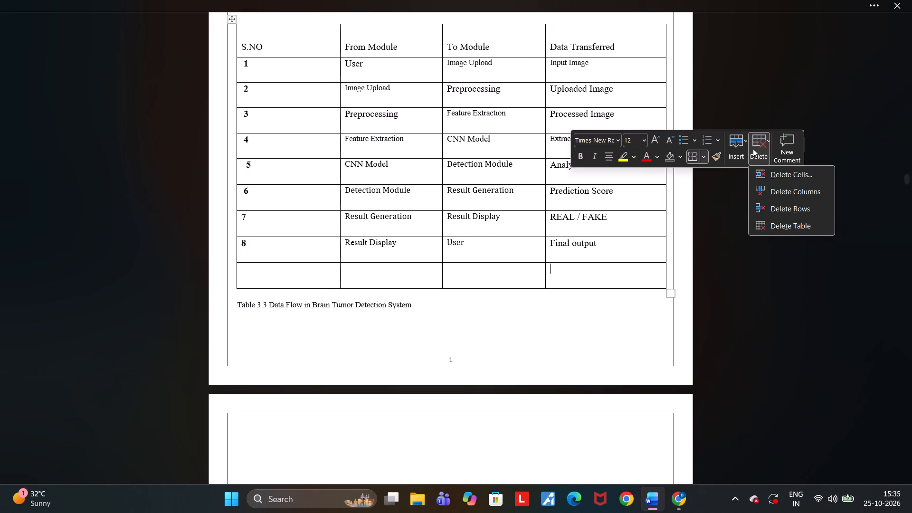
click(765, 170)
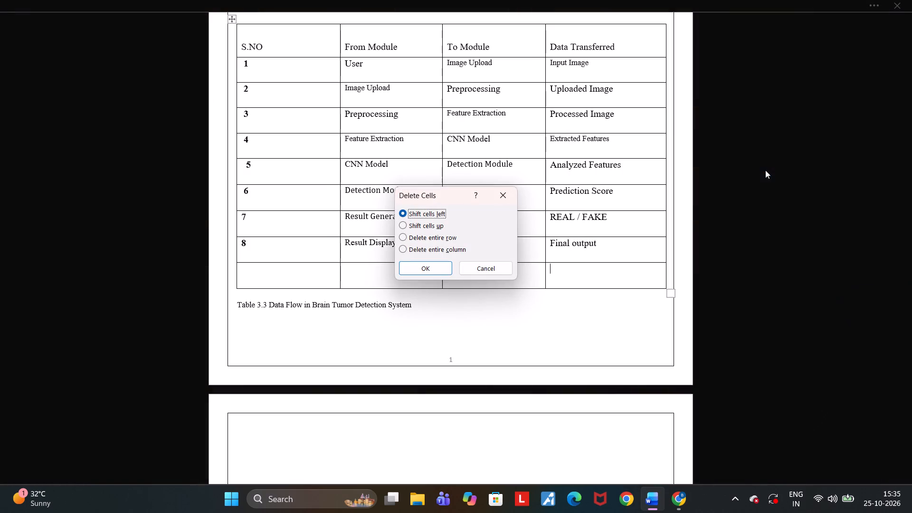
click(428, 238)
click(427, 266)
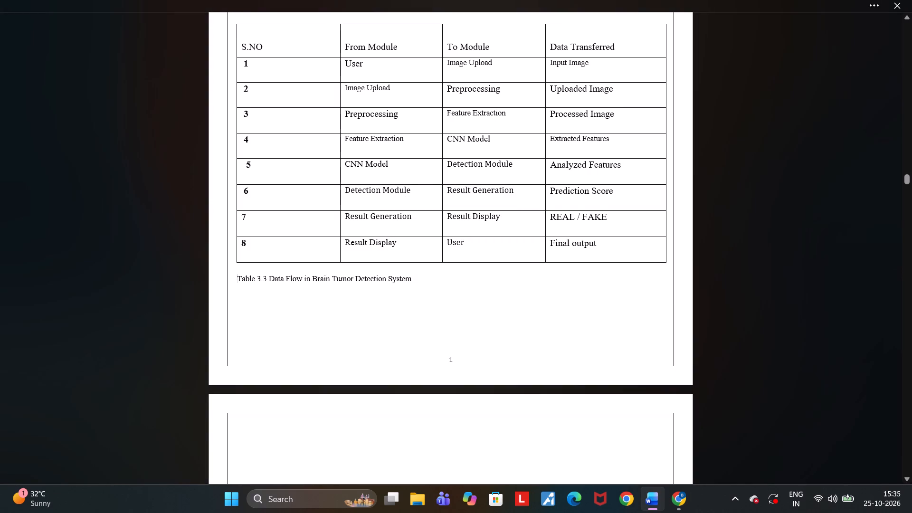
Shift the Table 3.3 caption toward the centre beneath the table by adding spaces before it.
key(space)
key(space)
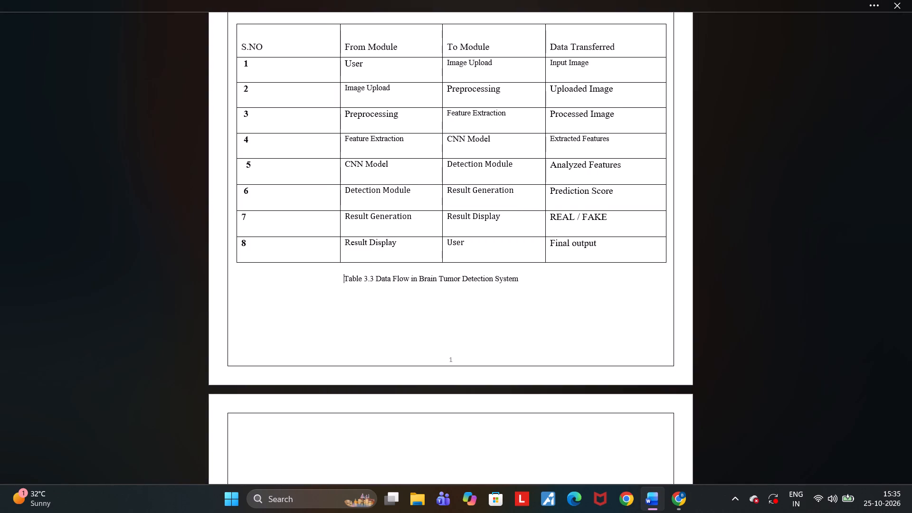
key(space)
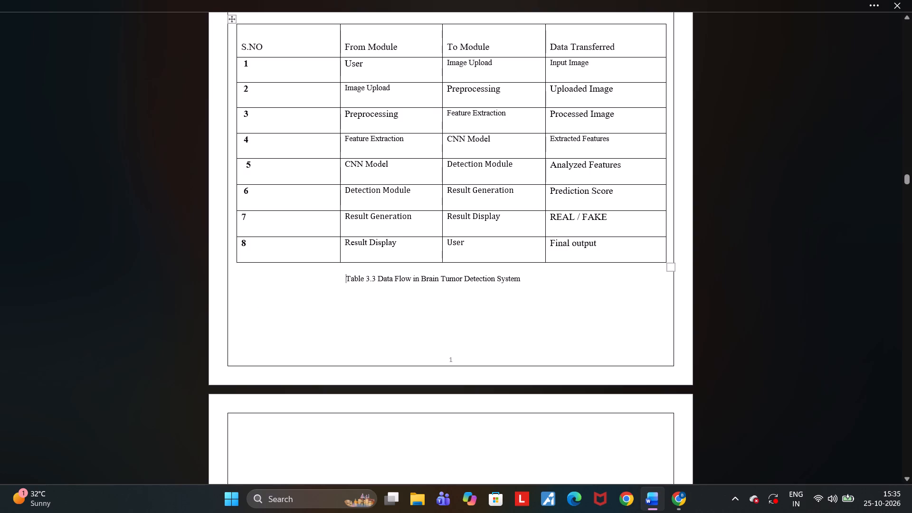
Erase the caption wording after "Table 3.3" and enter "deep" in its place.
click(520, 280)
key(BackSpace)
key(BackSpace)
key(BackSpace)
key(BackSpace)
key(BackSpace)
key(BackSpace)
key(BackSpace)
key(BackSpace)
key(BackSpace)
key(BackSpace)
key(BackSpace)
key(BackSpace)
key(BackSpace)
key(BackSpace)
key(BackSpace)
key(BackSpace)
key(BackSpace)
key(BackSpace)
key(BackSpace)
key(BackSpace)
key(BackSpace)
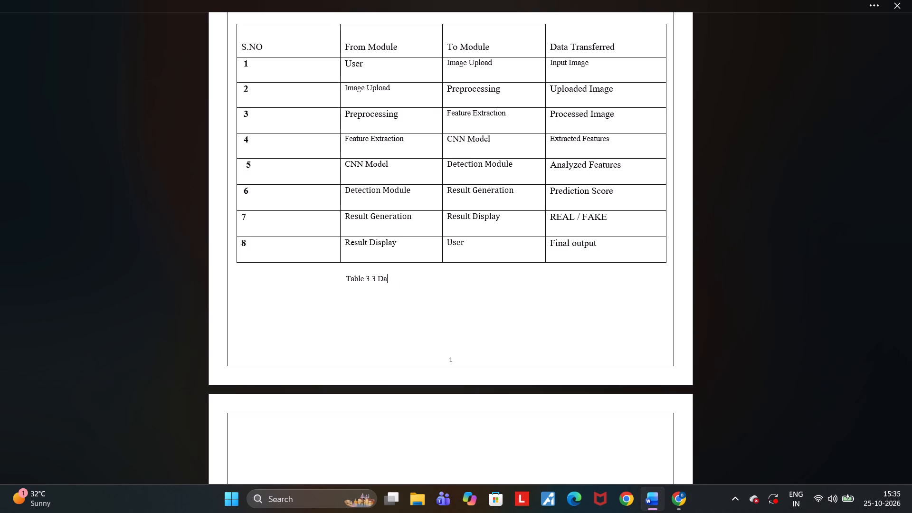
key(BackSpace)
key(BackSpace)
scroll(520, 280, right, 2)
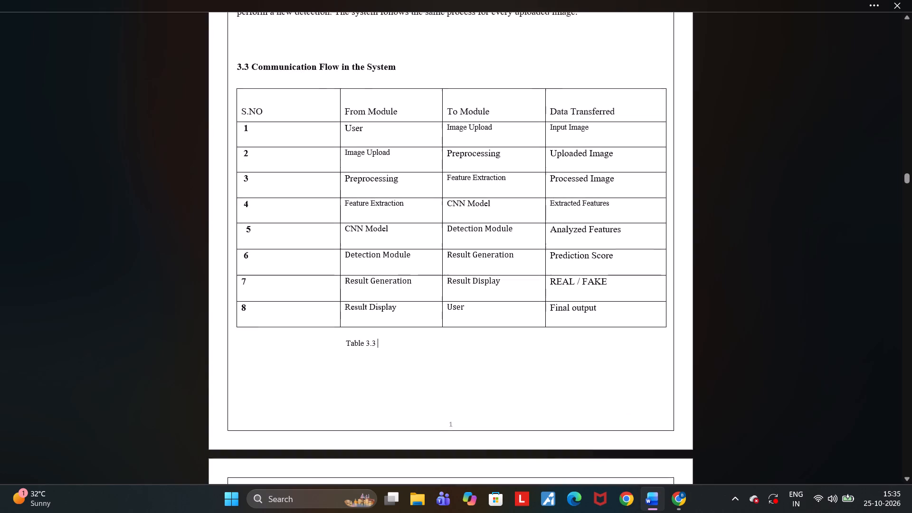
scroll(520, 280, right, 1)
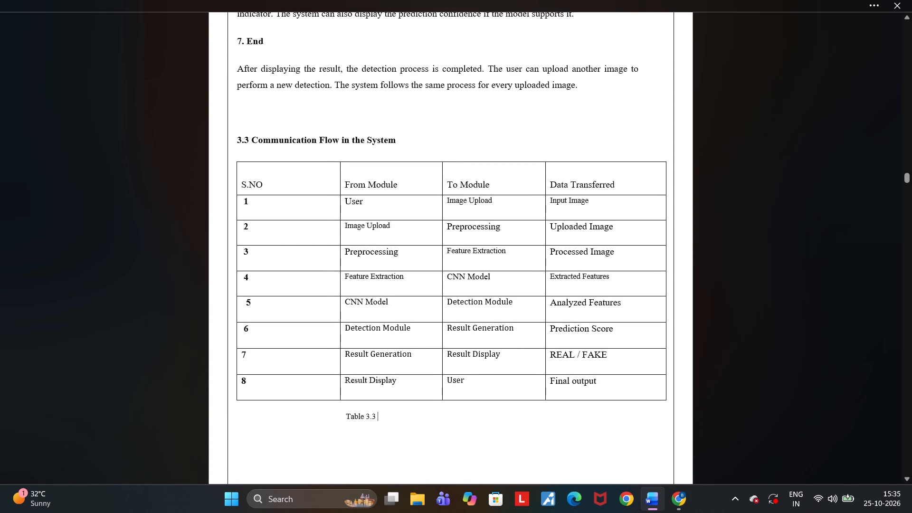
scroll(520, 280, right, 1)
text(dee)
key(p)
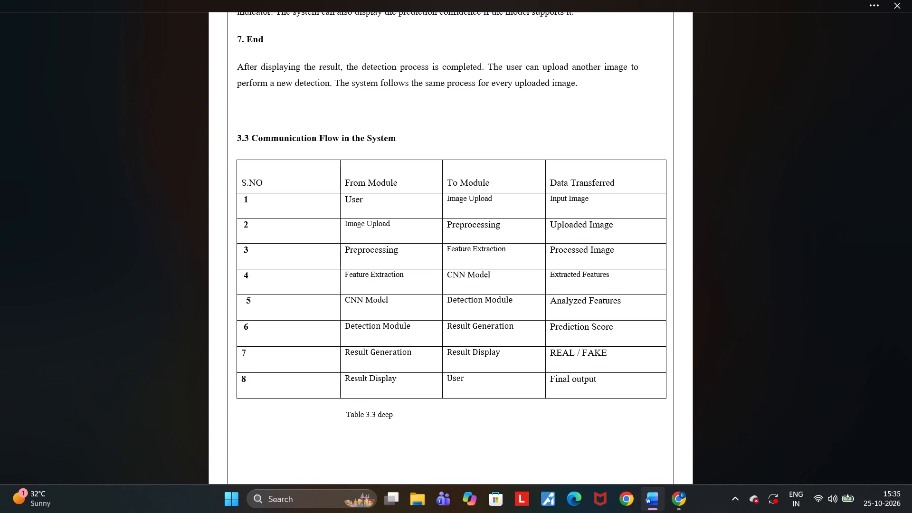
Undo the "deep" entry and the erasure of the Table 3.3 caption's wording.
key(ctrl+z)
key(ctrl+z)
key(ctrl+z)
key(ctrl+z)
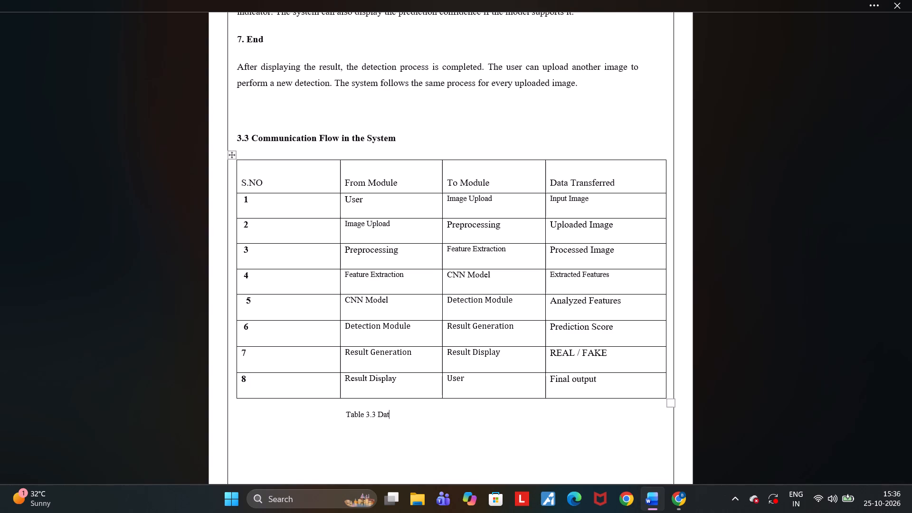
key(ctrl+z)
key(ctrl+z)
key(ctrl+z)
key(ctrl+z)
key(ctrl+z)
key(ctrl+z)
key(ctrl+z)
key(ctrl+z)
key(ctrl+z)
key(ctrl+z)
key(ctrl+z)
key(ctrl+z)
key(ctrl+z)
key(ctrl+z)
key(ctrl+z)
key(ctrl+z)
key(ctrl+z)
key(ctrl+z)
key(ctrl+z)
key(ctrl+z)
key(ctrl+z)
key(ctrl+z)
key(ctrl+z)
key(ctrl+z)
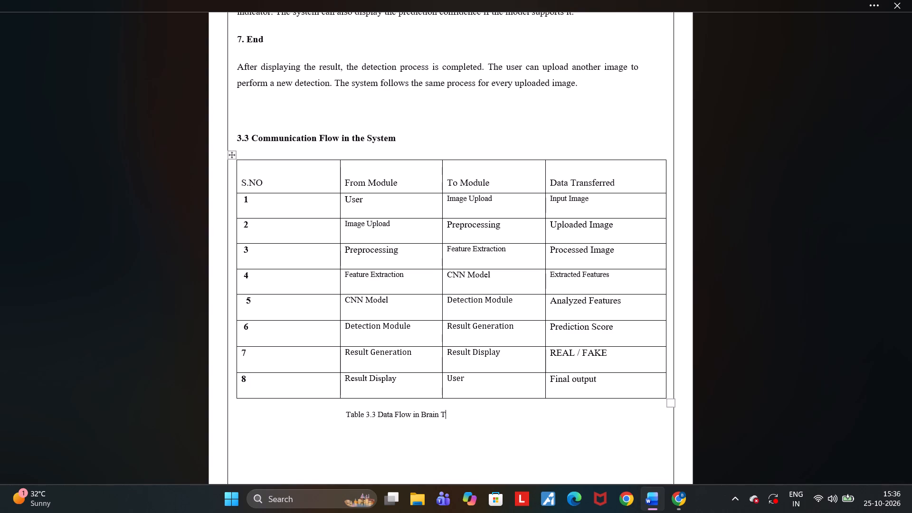
Replace the caption's wording after "Table 3.3 Data Flow in" with "Deep Fake Image Detector".
key(BackSpace)
key(BackSpace)
key(BackSpace)
key(BackSpace)
key(BackSpace)
key(BackSpace)
key(BackSpace)
key(BackSpace)
key(BackSpace)
key(BackSpace)
key(BackSpace)
key(BackSpace)
key(BackSpace)
key(BackSpace)
text(dee)
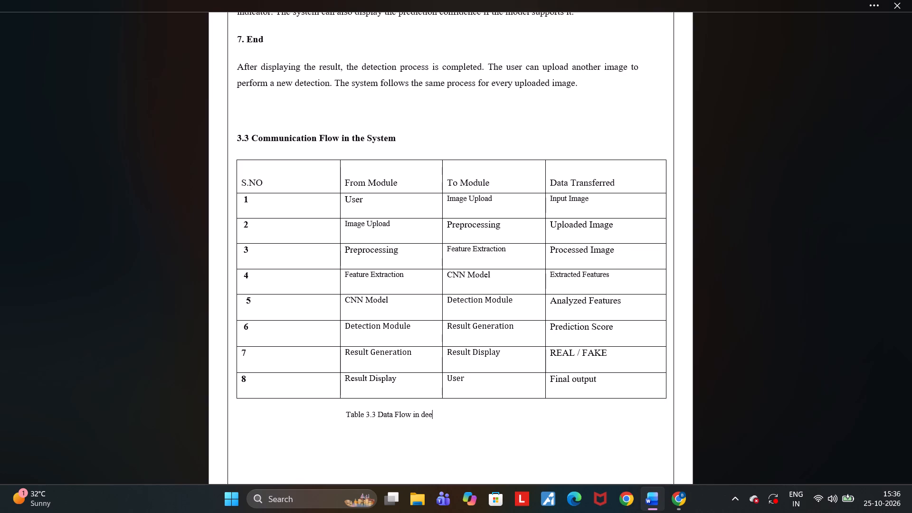
key(BackSpace)
key(BackSpace)
key(BackSpace)
text(Deep)
key(space)
key(shift+f)
text(ake)
key(space)
text(Image)
key(space)
text(Detector)
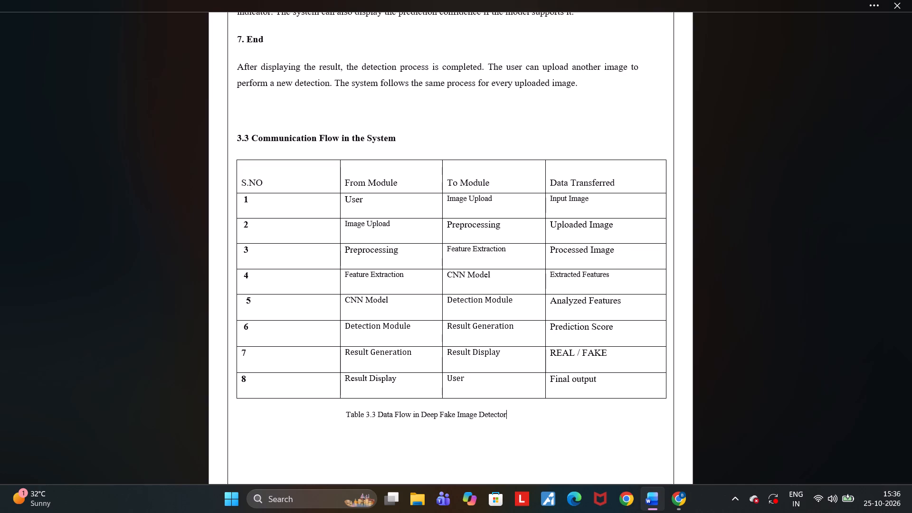
scroll(520, 280, down, 6)
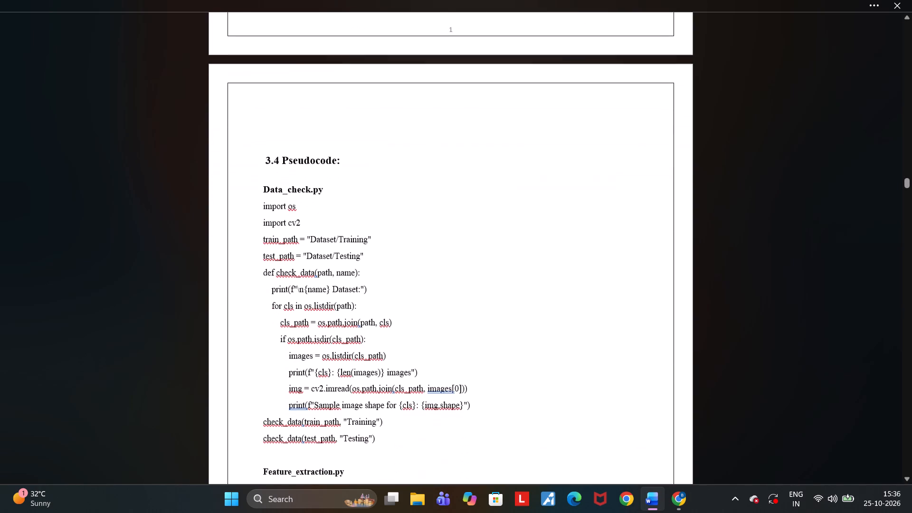
drag(340, 159, 295, 157)
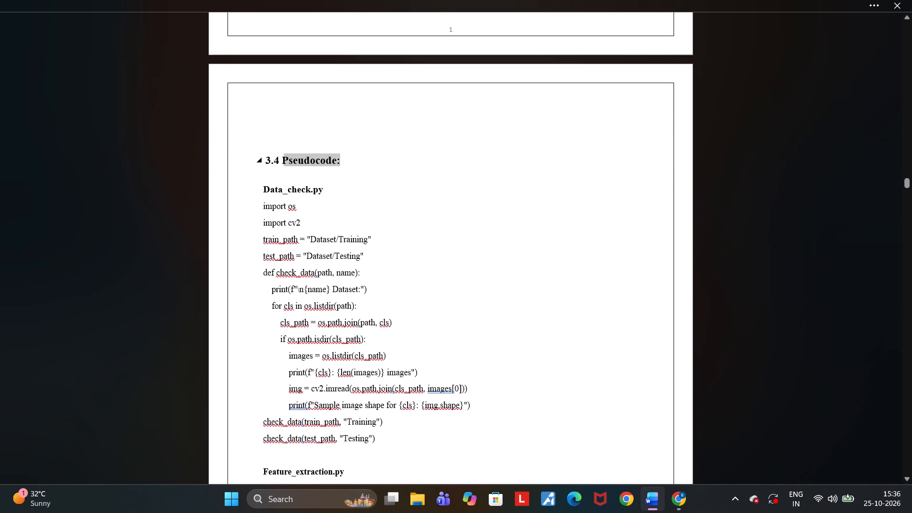
drag(295, 157, 263, 159)
key(ctrl+c)
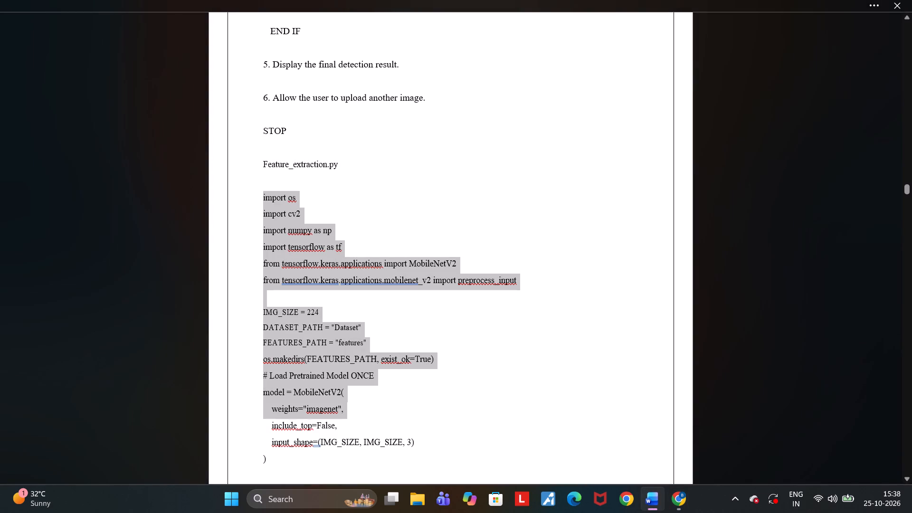
drag(380, 416, 446, 491)
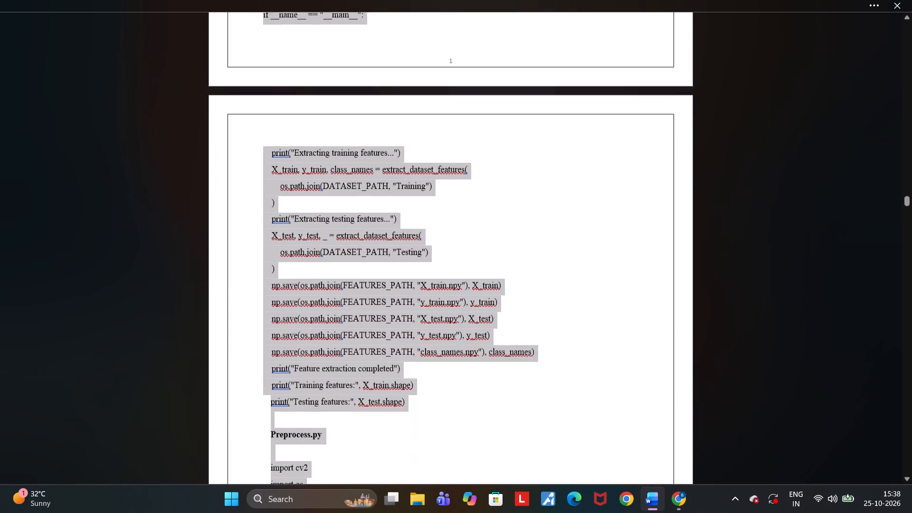
drag(446, 491, 409, 233)
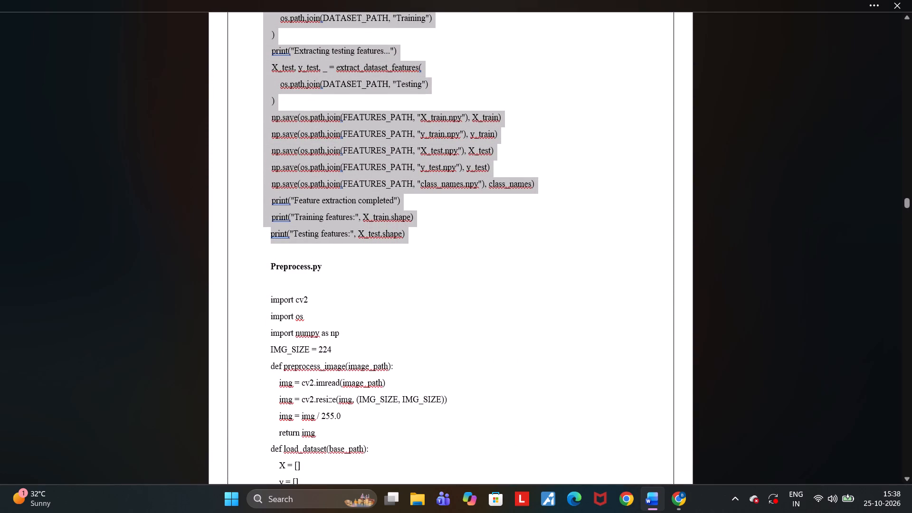
drag(409, 233, 409, 234)
key(ctrl+v)
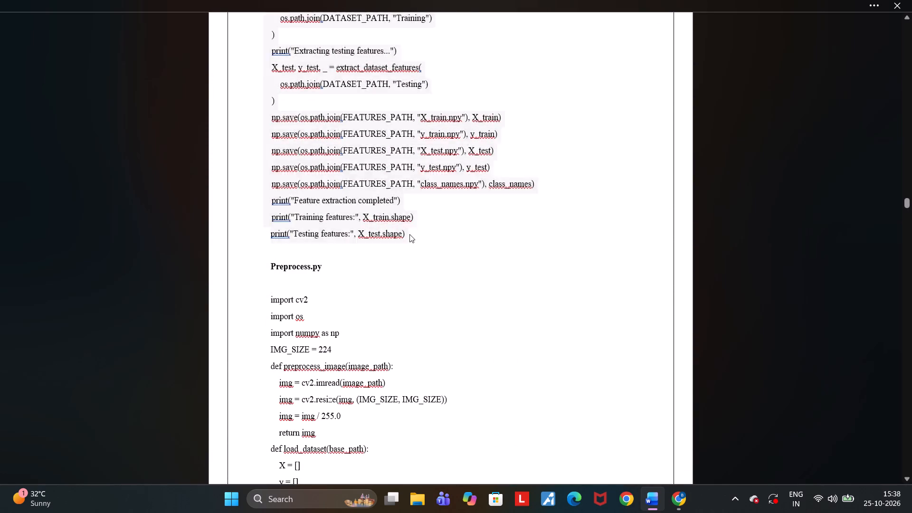
Make the Feature_extraction.py heading above the pasted code bold.
scroll(409, 234, up, 2)
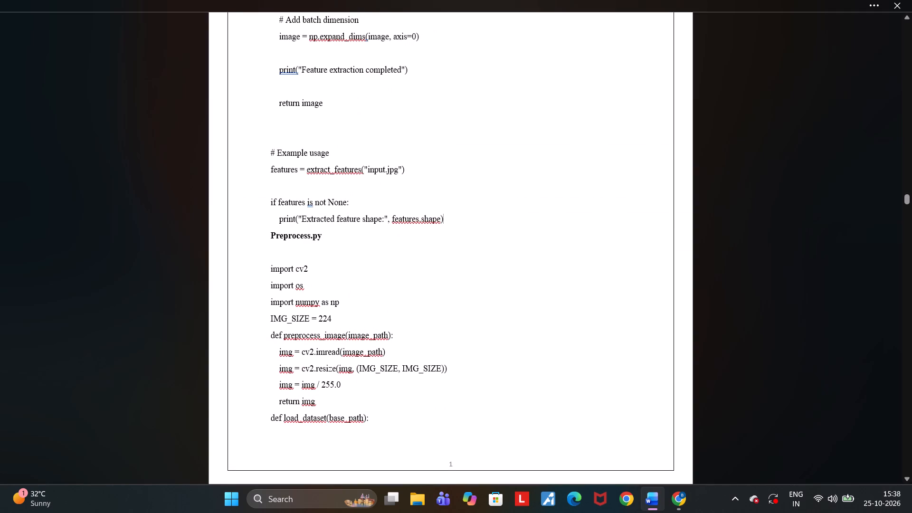
scroll(408, 242, up, 6)
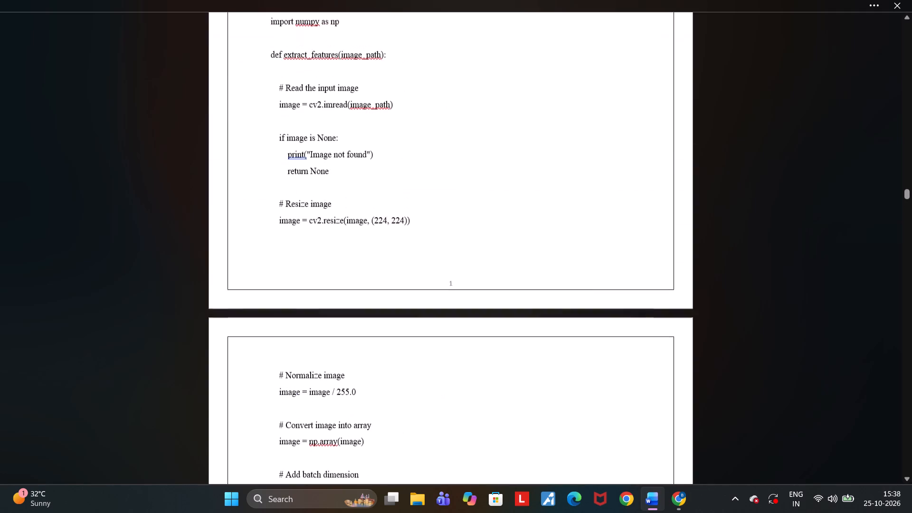
scroll(408, 242, up, 4)
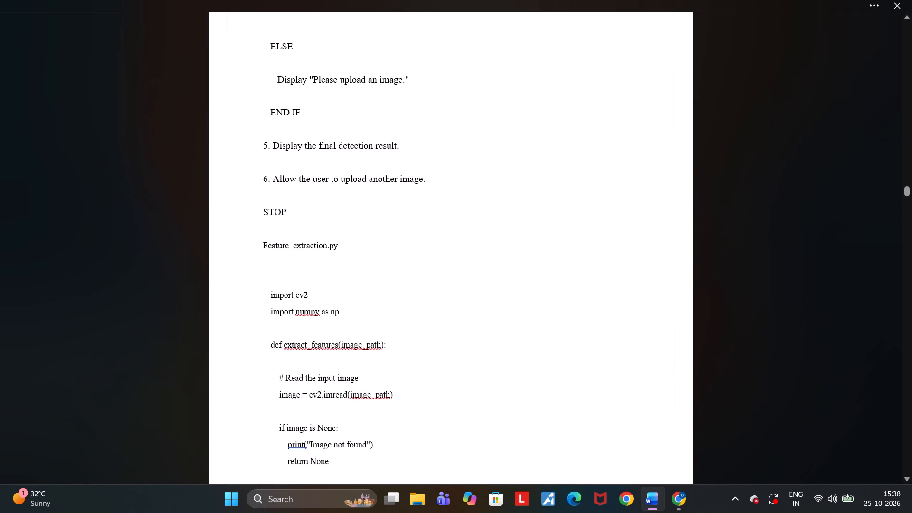
drag(338, 246, 266, 245)
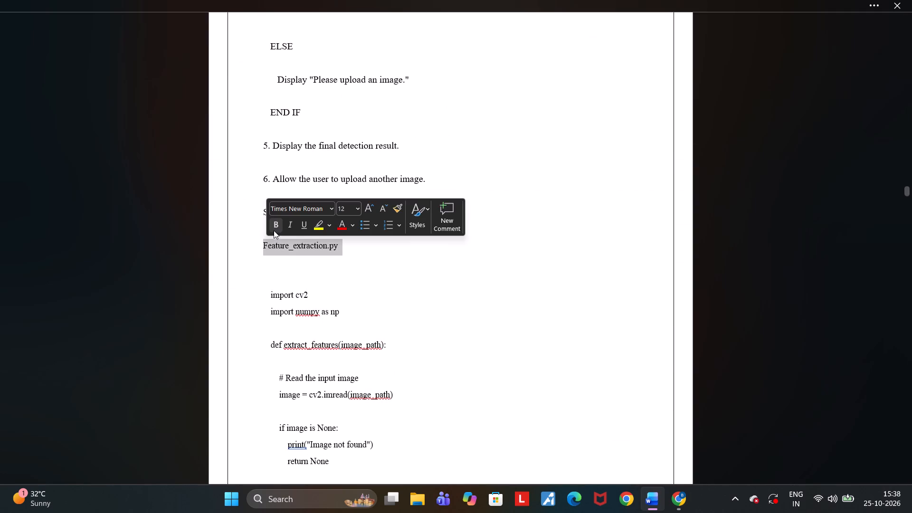
click(275, 229)
Remove the extra blank line above import cv2 and indent that line with spaces under the Feature_extraction.py heading.
click(245, 291)
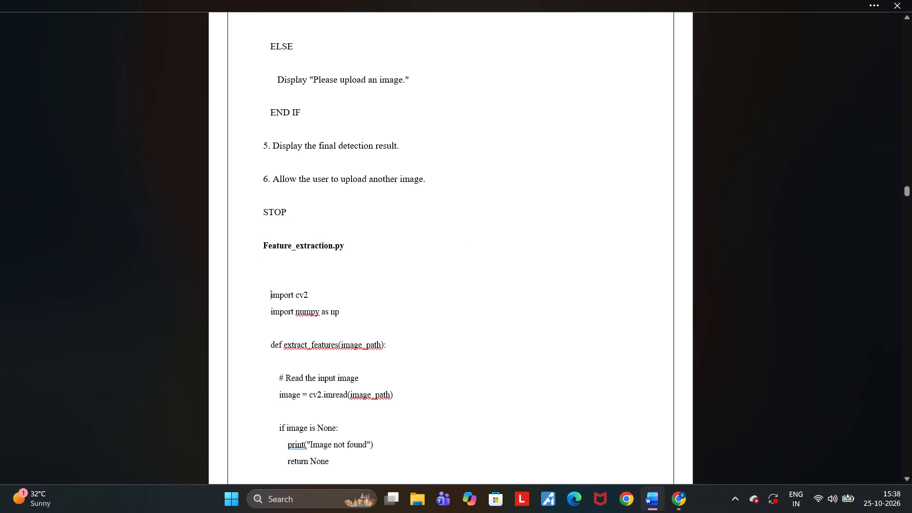
key(BackSpace)
key(BackSpace)
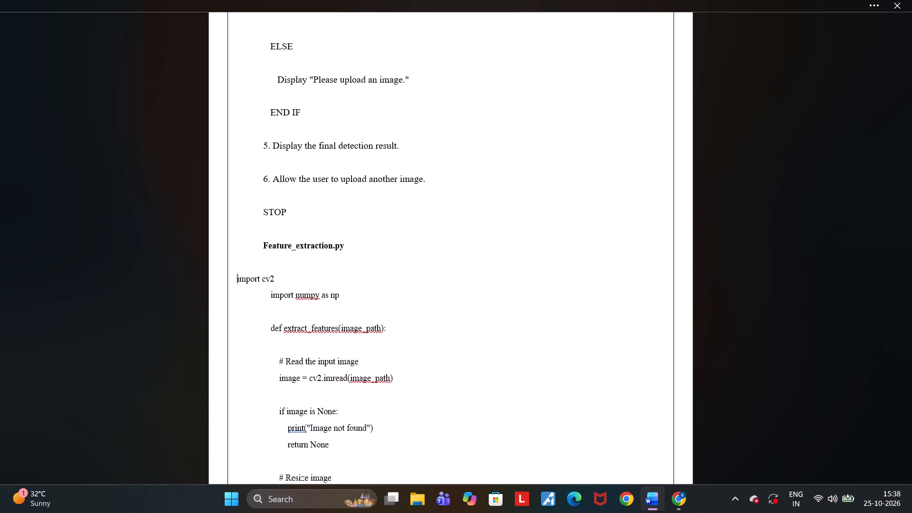
key(BackSpace)
key(Return)
key(Return)
key(BackSpace)
key(space)
key(space)
key(space)
key(space)
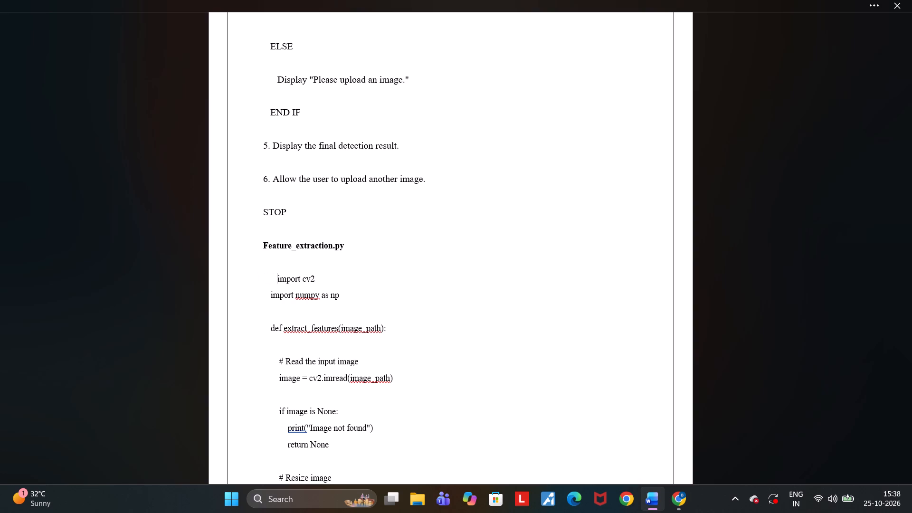
Delete the "# Read the input image" comment, keeping one blank line before the cv2.imread line.
click(383, 339)
drag(362, 360, 276, 354)
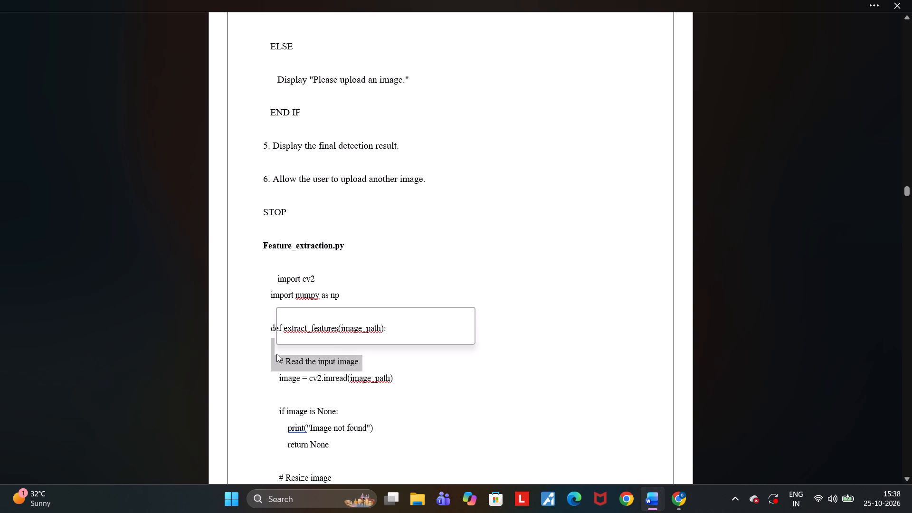
key(BackSpace)
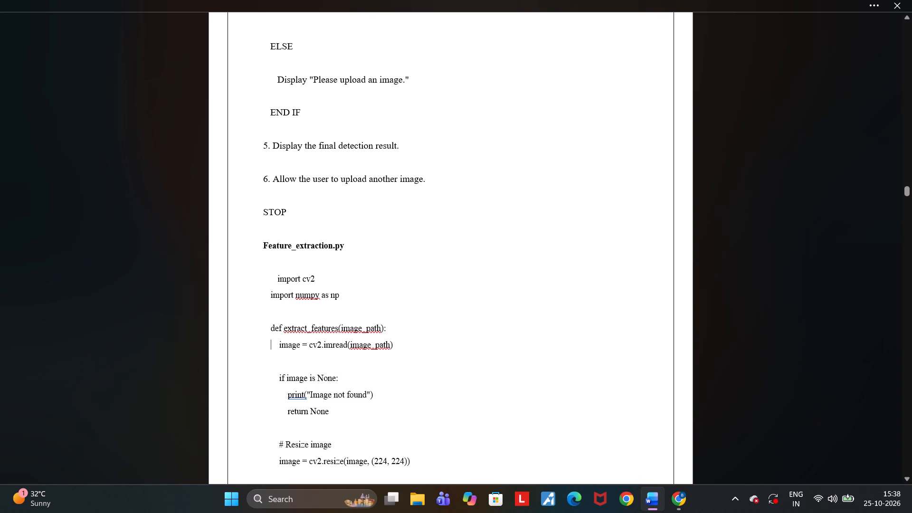
key(Return)
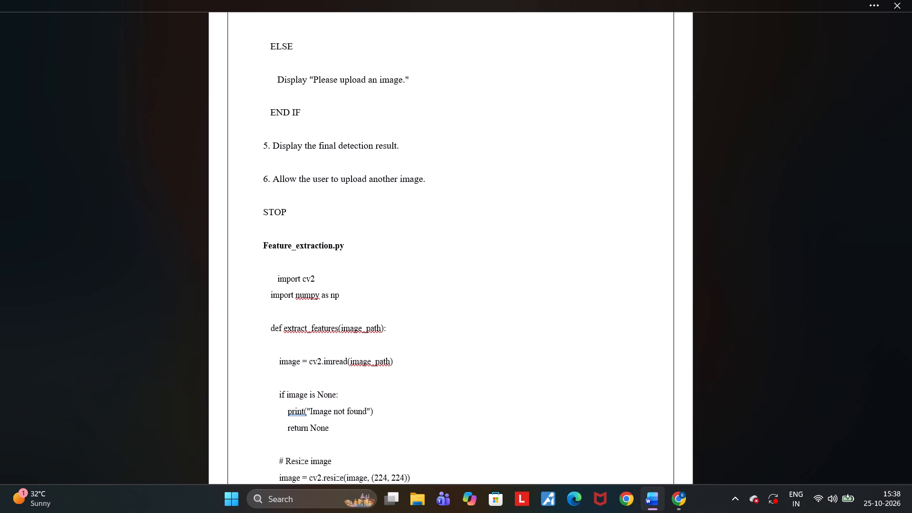
Delete the "# Resize image" comment and realign the cv2.resize line with spaces, keeping a blank line after return None.
scroll(276, 354, down, 1)
scroll(359, 382, down, 1)
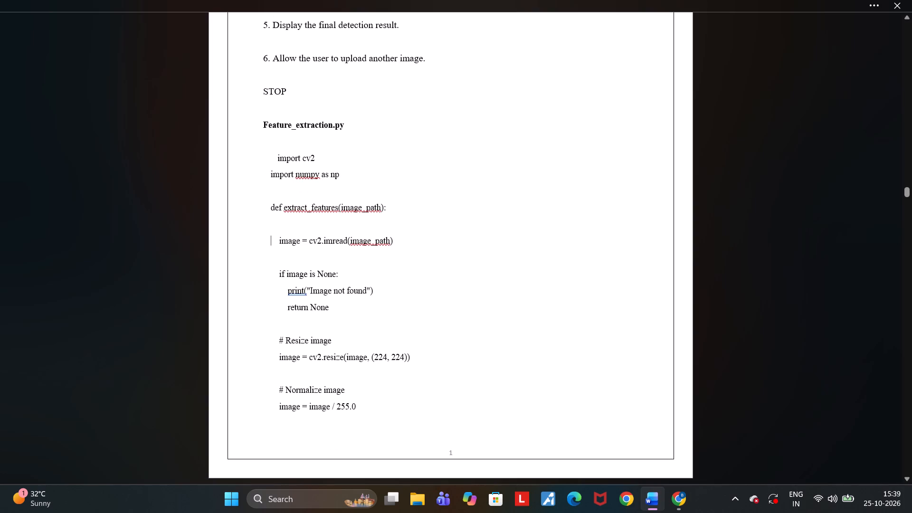
drag(335, 339, 271, 334)
key(BackSpace)
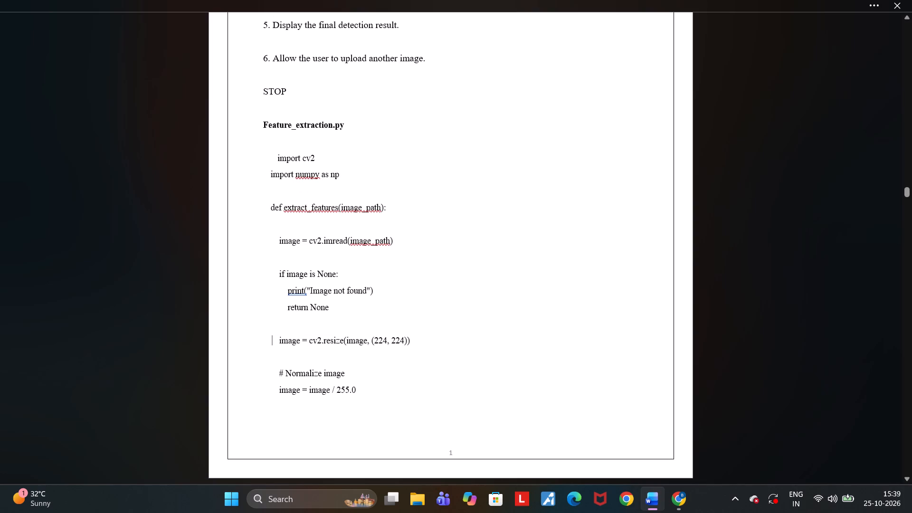
key(BackSpace)
key(BackSpace)
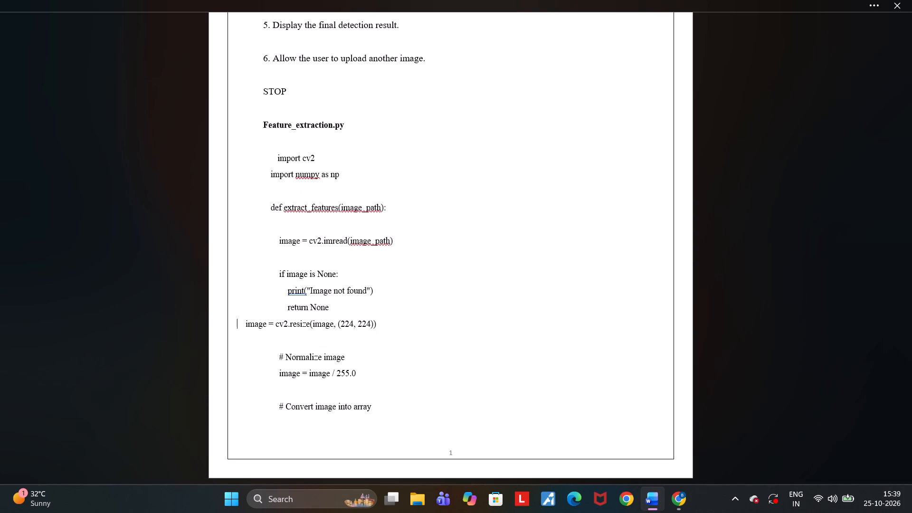
key(Return)
key(space)
key(space)
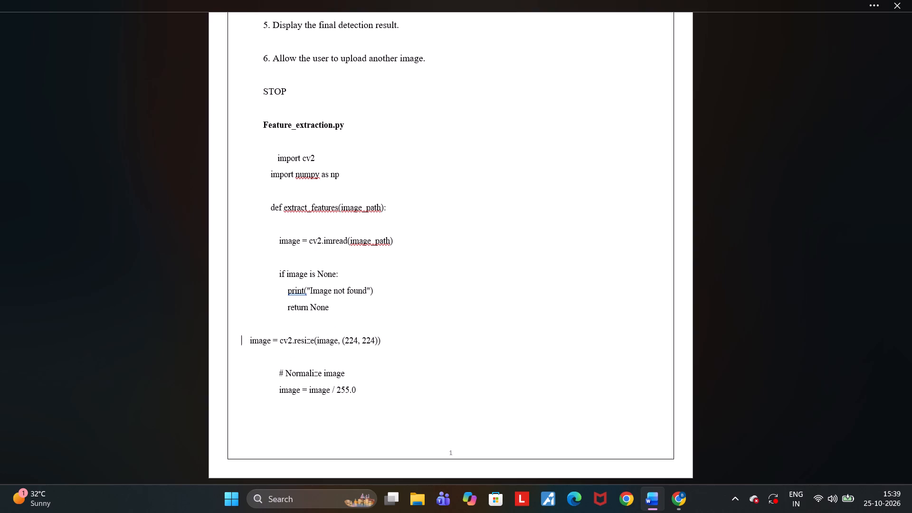
key(space)
key(space)
key(space)
key(space)
key(space)
key(space)
key(space)
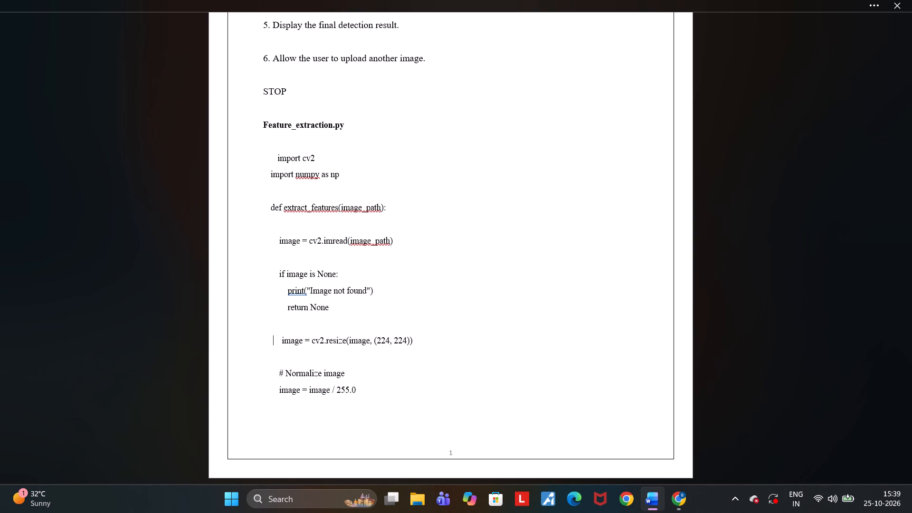
key(BackSpace)
Delete the "# Normalize image" comment, keeping one blank line above image = image / 255.0.
scroll(271, 334, down, 2)
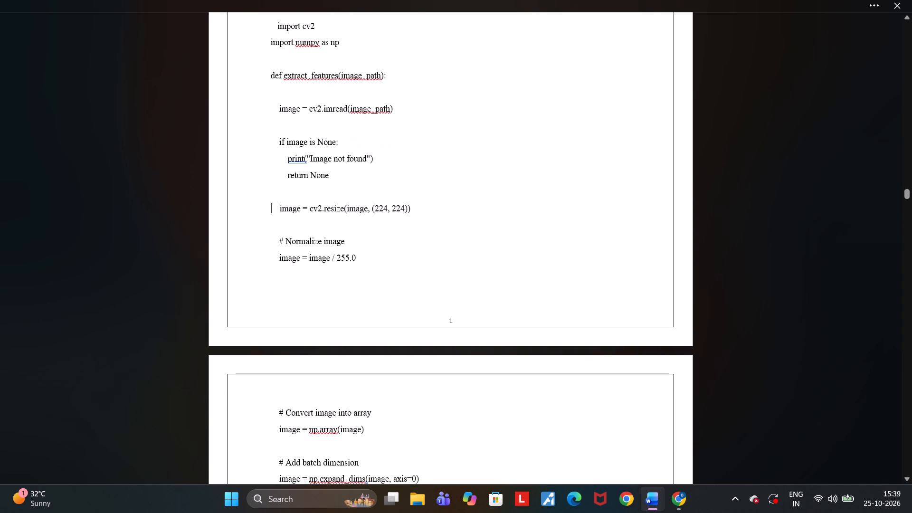
drag(352, 243, 283, 241)
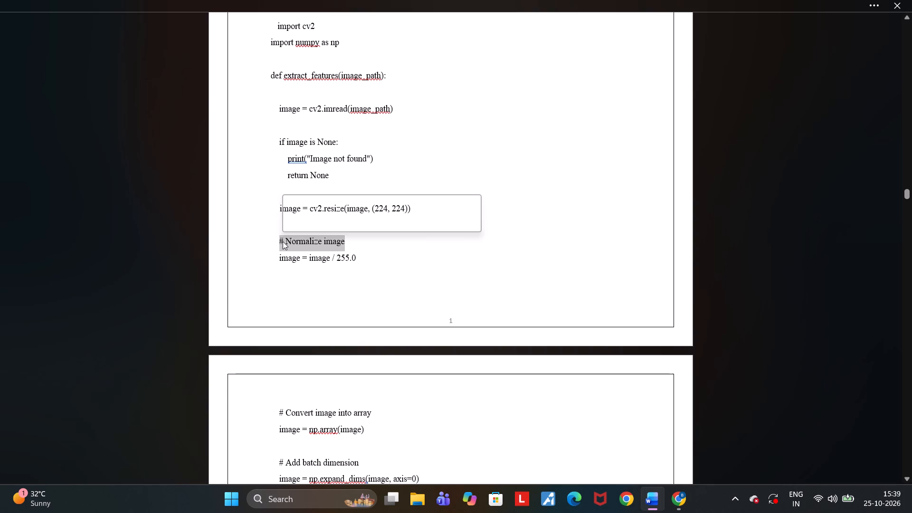
key(BackSpace)
key(BackSpace)
key(BackSpace)
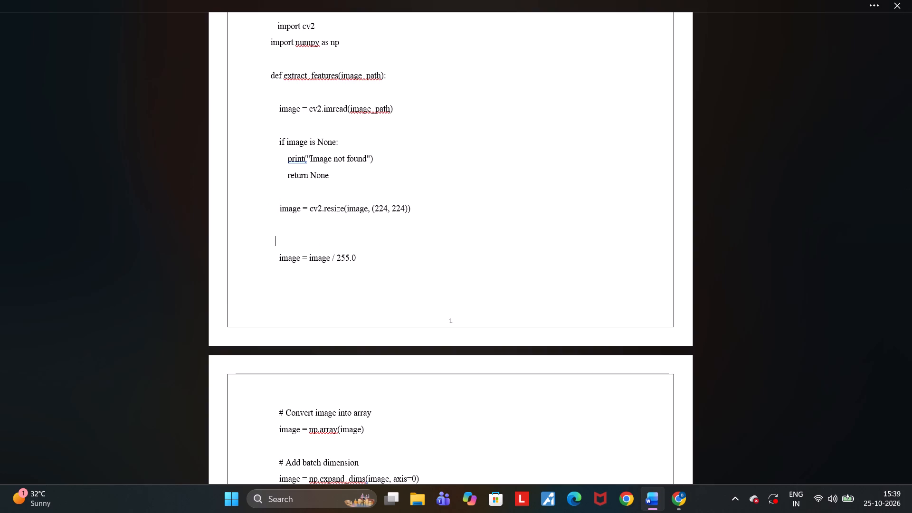
key(BackSpace)
key(BackSpace)
key(BackSpace)
key(BackSpace)
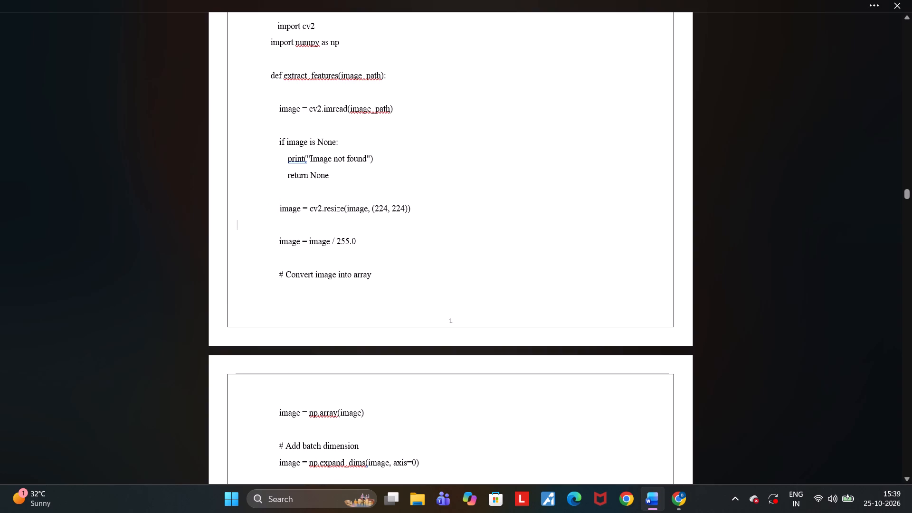
Delete the "# Convert image into array" comment and pull the np.array line up, leaving one blank line above it.
drag(393, 276, 283, 275)
key(BackSpace)
key(BackSpace)
key(BackSpace)
key(Down)
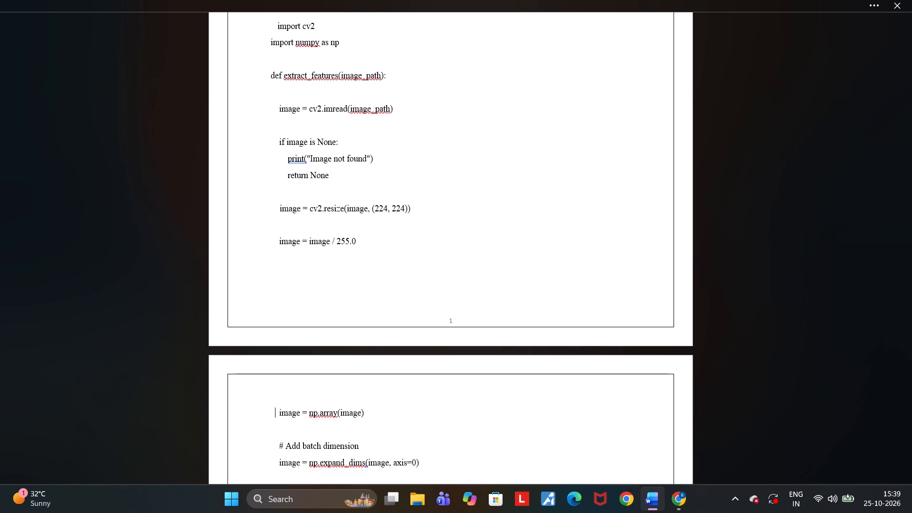
key(BackSpace)
key(BackSpace)
key(BackSpace)
key(BackSpace)
key(BackSpace)
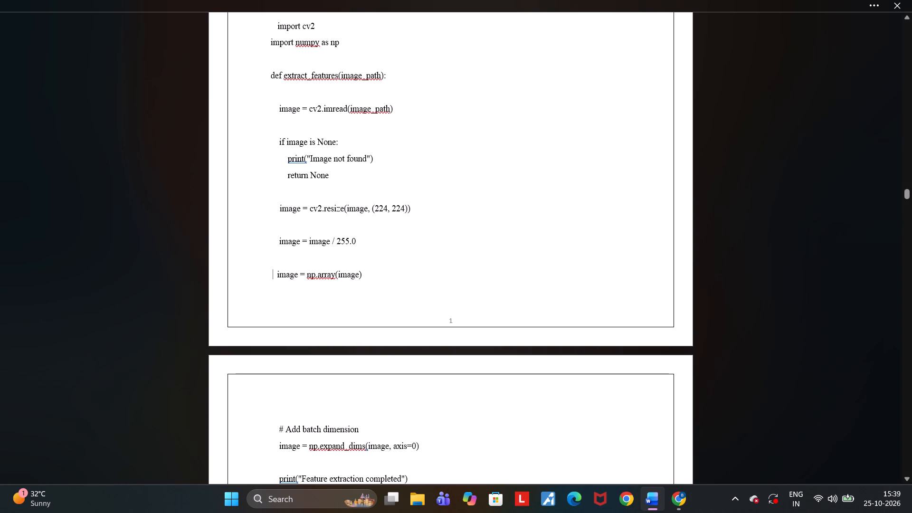
Delete the "# Add batch dimension" comment above the np.expand_dims line, along with the empty space before it.
scroll(317, 390, down, 1)
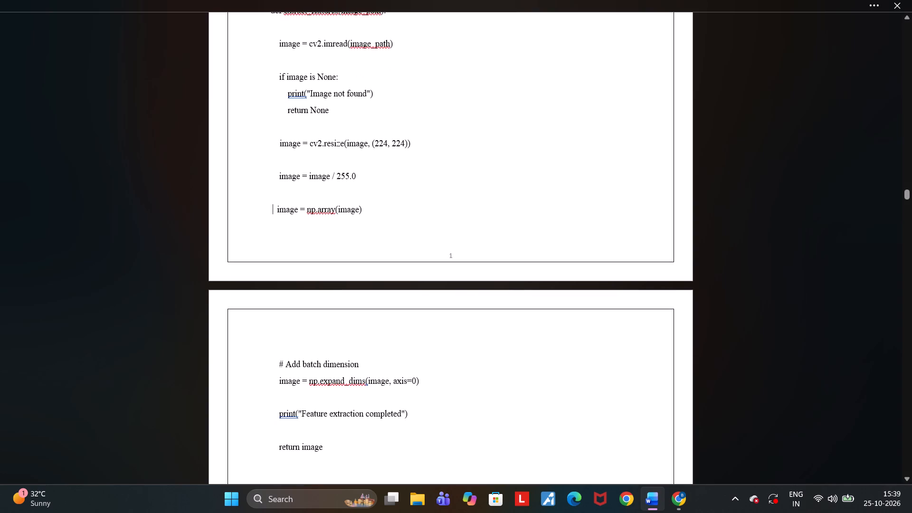
click(360, 363)
drag(360, 363, 283, 369)
key(BackSpace)
key(BackSpace)
key(BackSpace)
key(BackSpace)
key(BackSpace)
key(BackSpace)
key(BackSpace)
key(BackSpace)
key(BackSpace)
key(BackSpace)
key(BackSpace)
key(BackSpace)
key(BackSpace)
key(BackSpace)
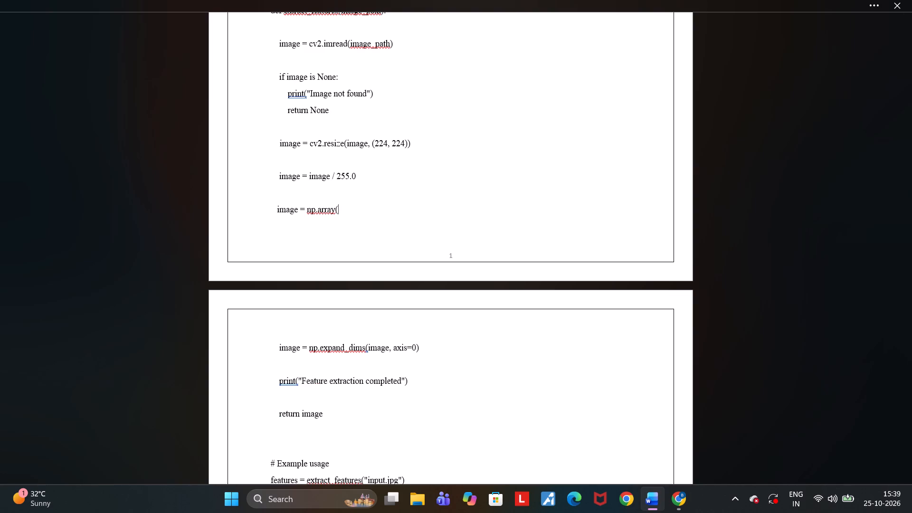
Undo the excess deletions that cut into the np.array line, and clear the leftover line above np.expand_dims.
key(ctrl+z)
key(ctrl+z)
key(ctrl+z)
key(ctrl+z)
key(ctrl+z)
key(ctrl+z)
key(ctrl+z)
key(ctrl+z)
key(ctrl+z)
key(z)
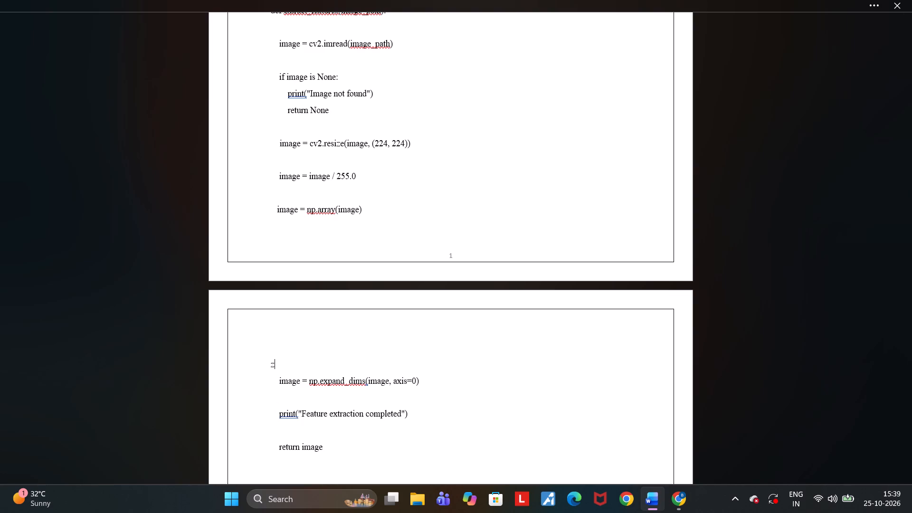
key(BackSpace)
key(BackSpace)
key(BackSpace)
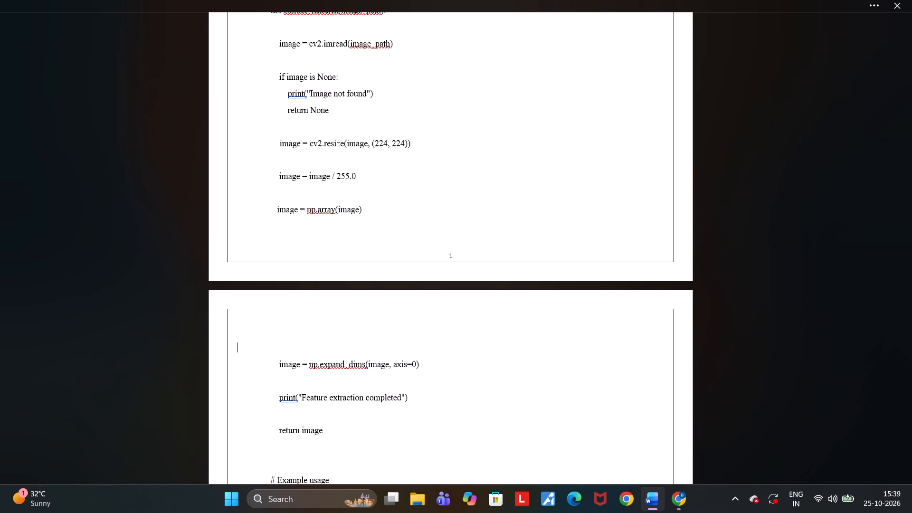
key(BackSpace)
Delete the "# Example usage" comment and the extra blank lines above features = extract_features("input.jpg").
scroll(283, 369, down, 2)
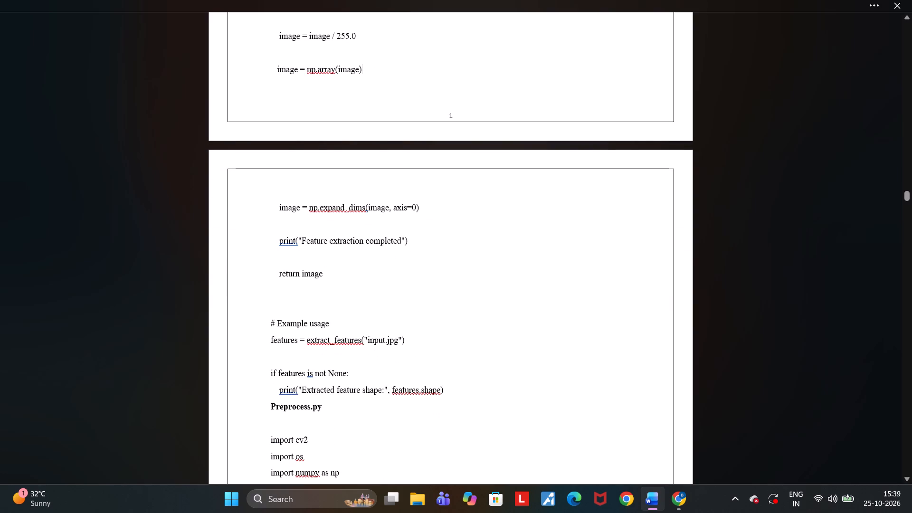
drag(335, 321, 277, 314)
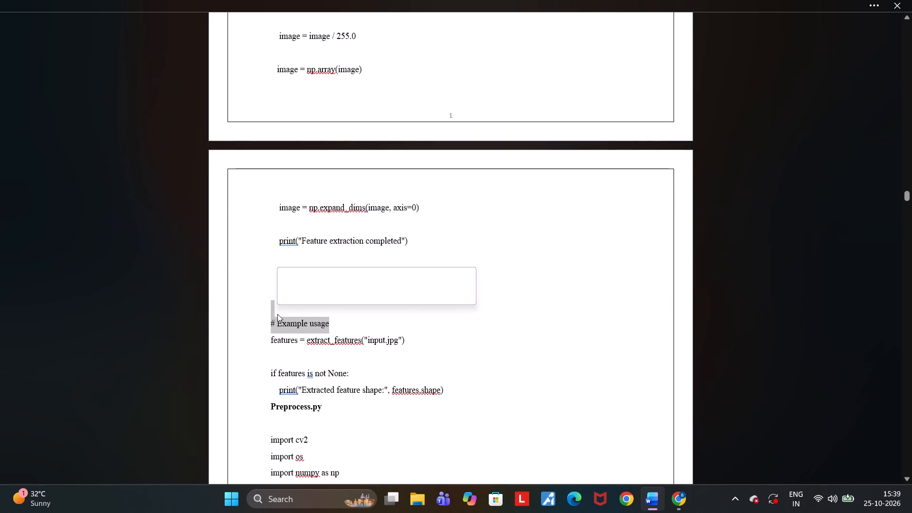
key(BackSpace)
key(BackSpace)
key(BackSpace)
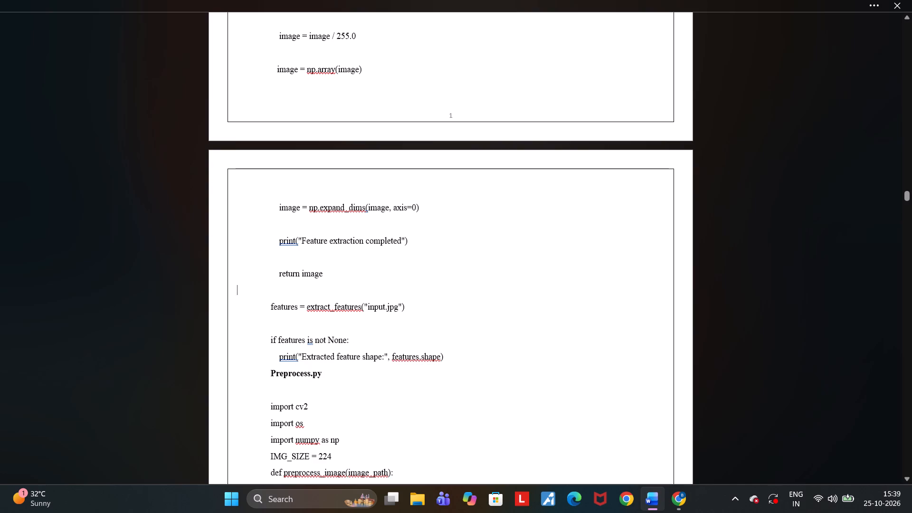
Insert a space after print in the "Extracted feature shape:" and "Feature extraction completed" lines.
click(291, 355)
key(Right)
key(space)
key(BackSpace)
key(Right)
key(space)
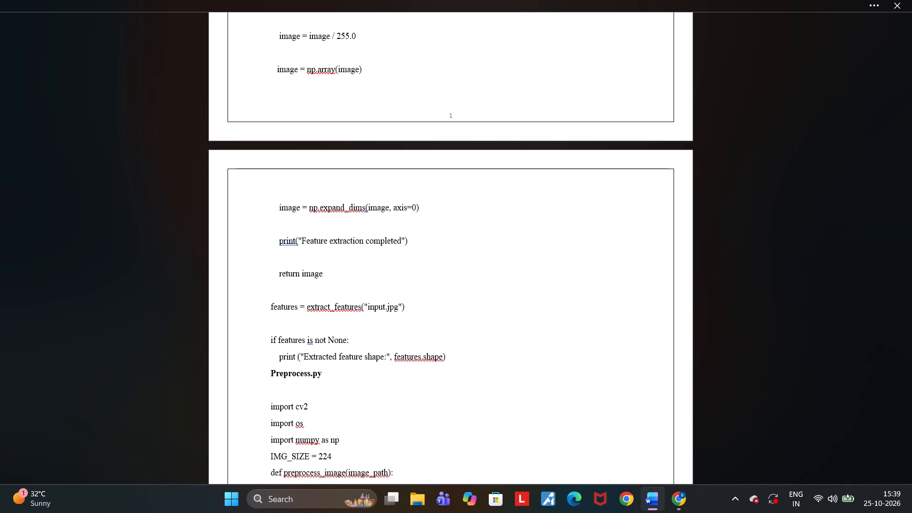
scroll(365, 322, down, 1)
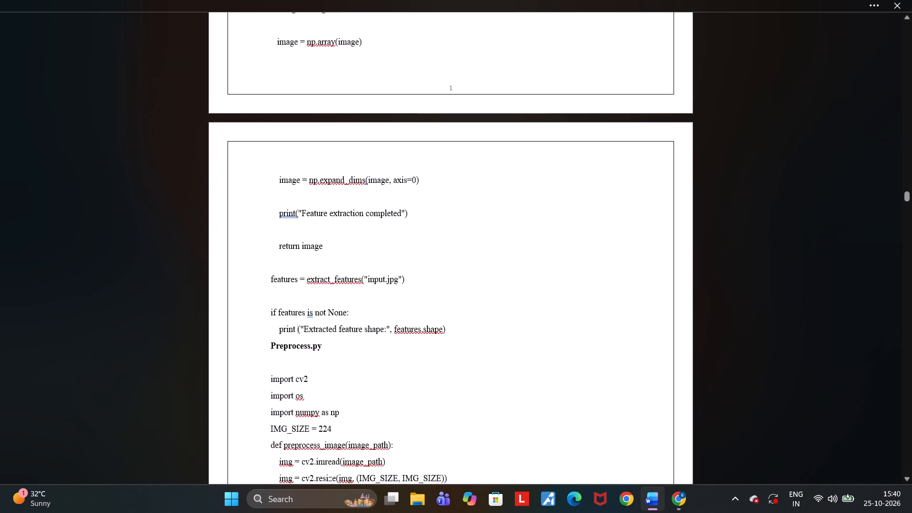
click(295, 214)
key(space)
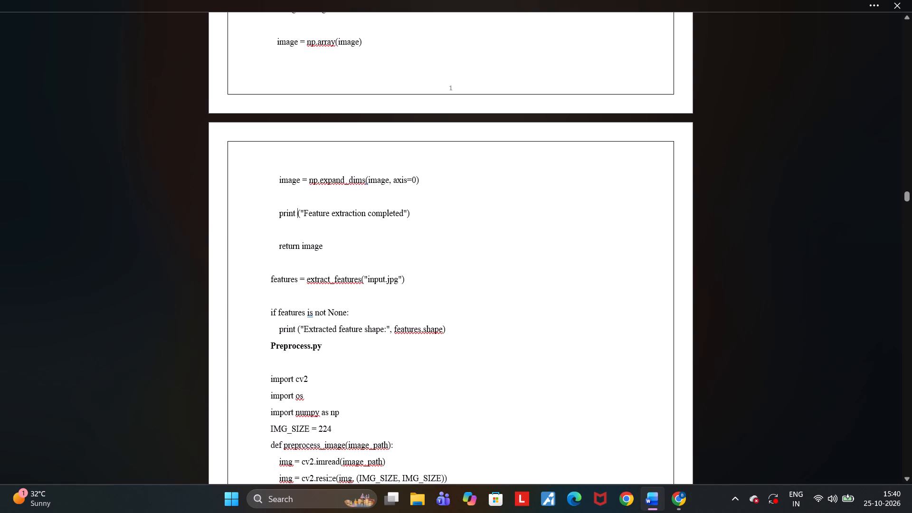
Insert a blank line above the Preprocess.py heading.
click(267, 344)
key(Return)
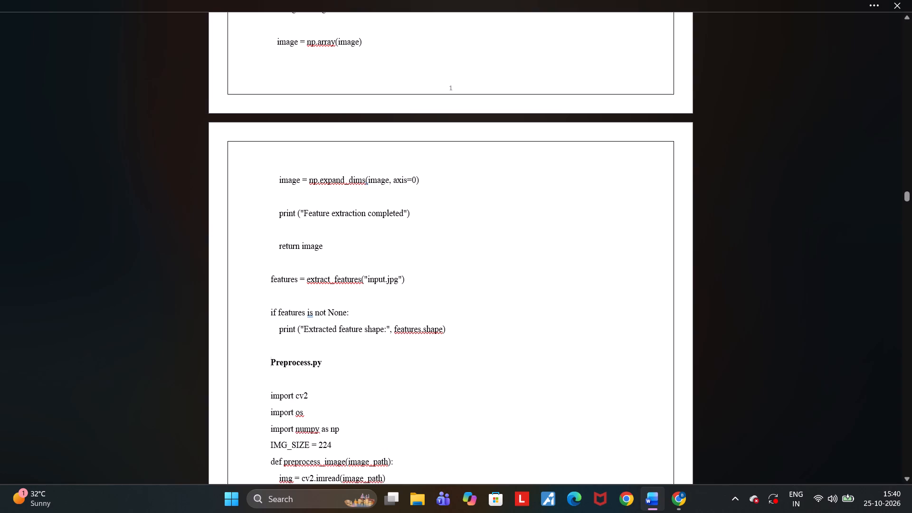
drag(324, 365, 266, 364)
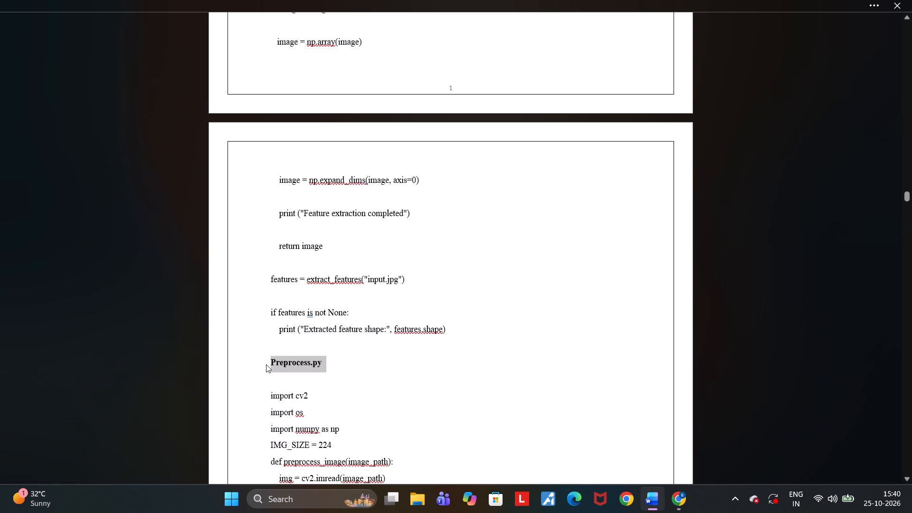
key(ctrl+c)
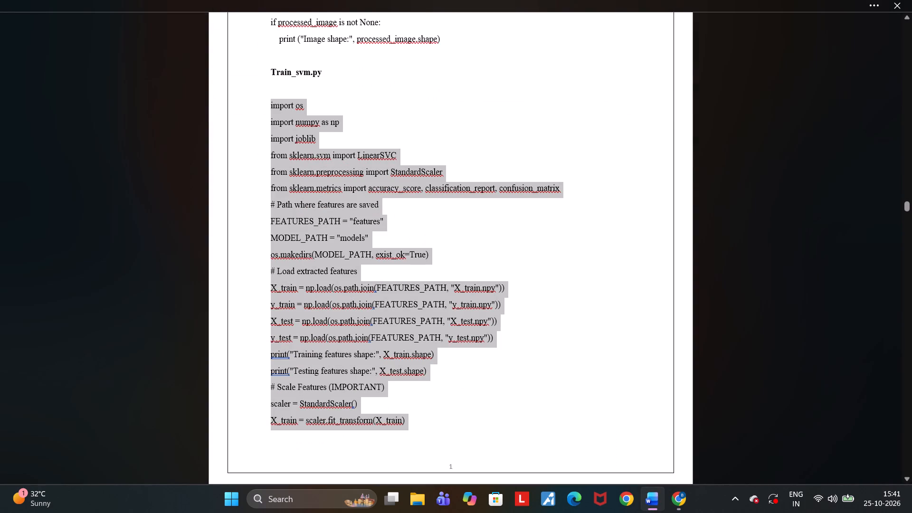
drag(446, 474, 423, 484)
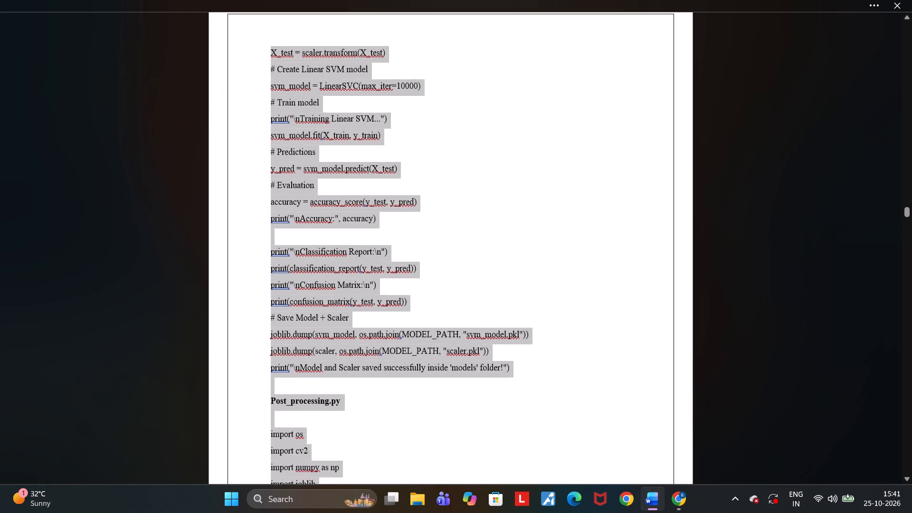
drag(423, 484, 505, 342)
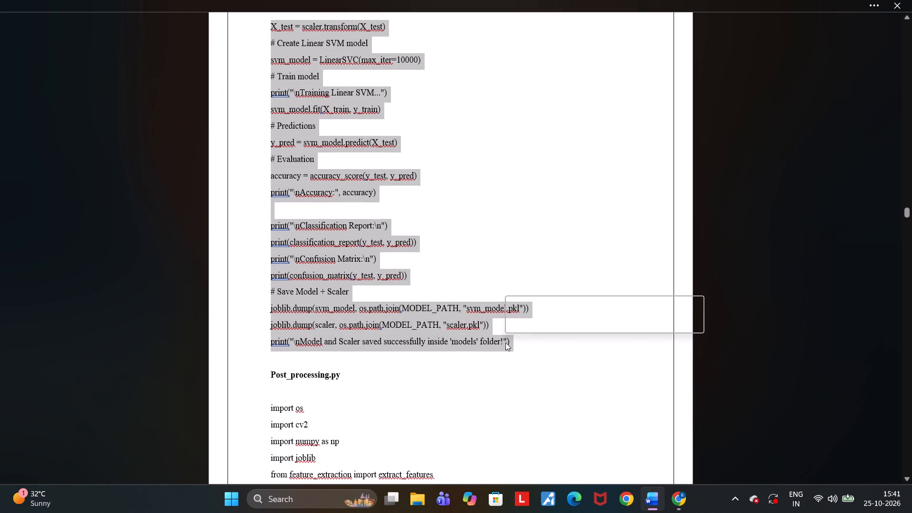
key(ctrl+v)
Delete the "# Load extracted features and labels" comment and the blank line above it, and realign the X = np.load("features.npy") line with spaces.
scroll(505, 342, up, 3)
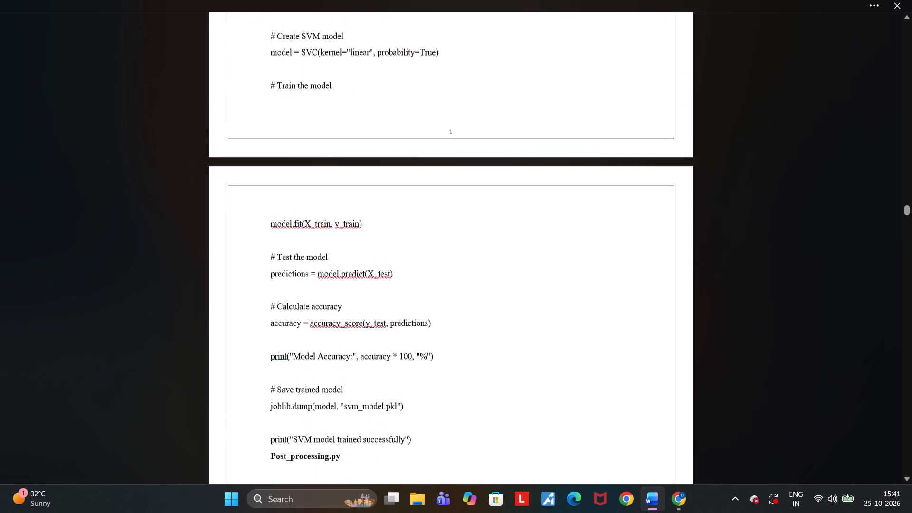
scroll(505, 342, up, 5)
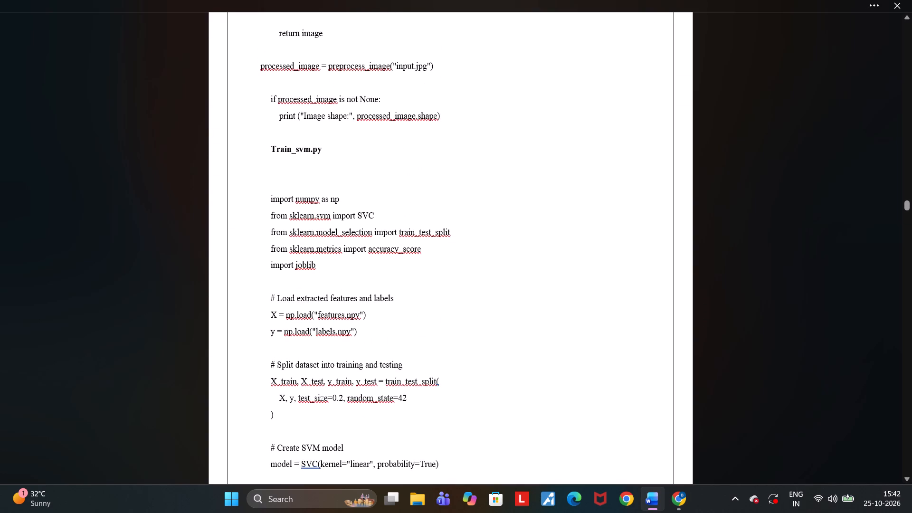
drag(395, 295, 271, 300)
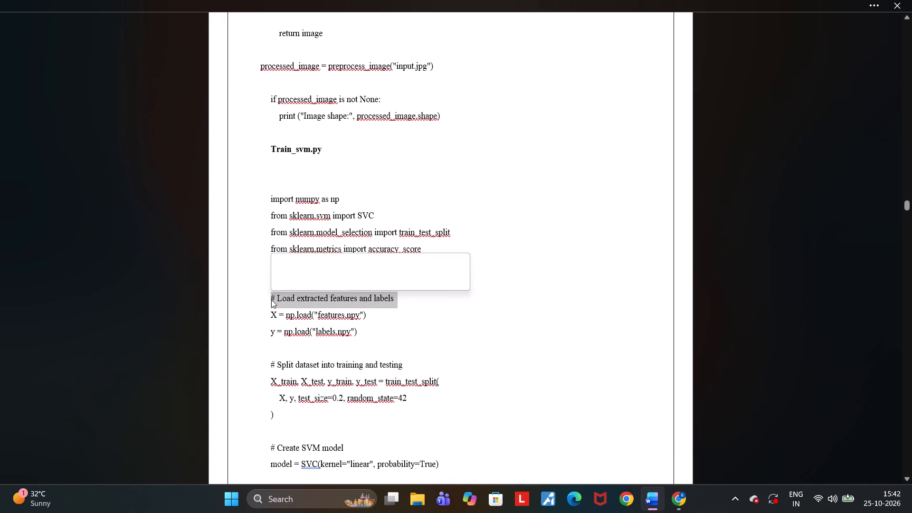
key(BackSpace)
key(BackSpace)
key(BackSpace)
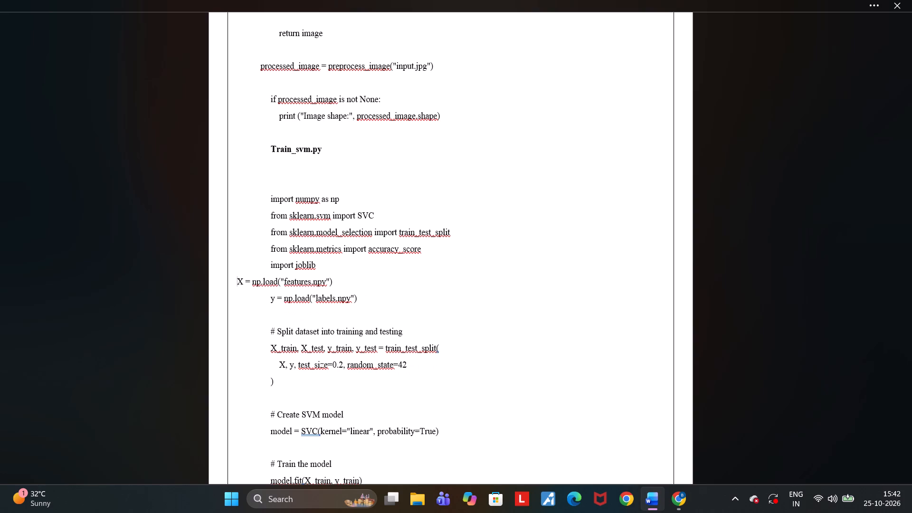
key(space)
key(space)
key(space)
key(space)
key(space)
key(space)
key(space)
key(space)
key(space)
key(space)
key(space)
key(space)
key(space)
key(space)
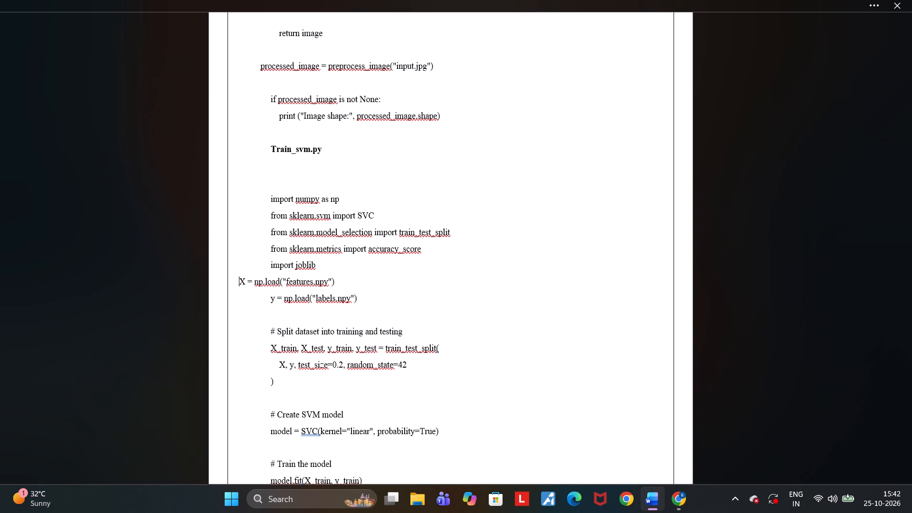
key(space)
key(space)
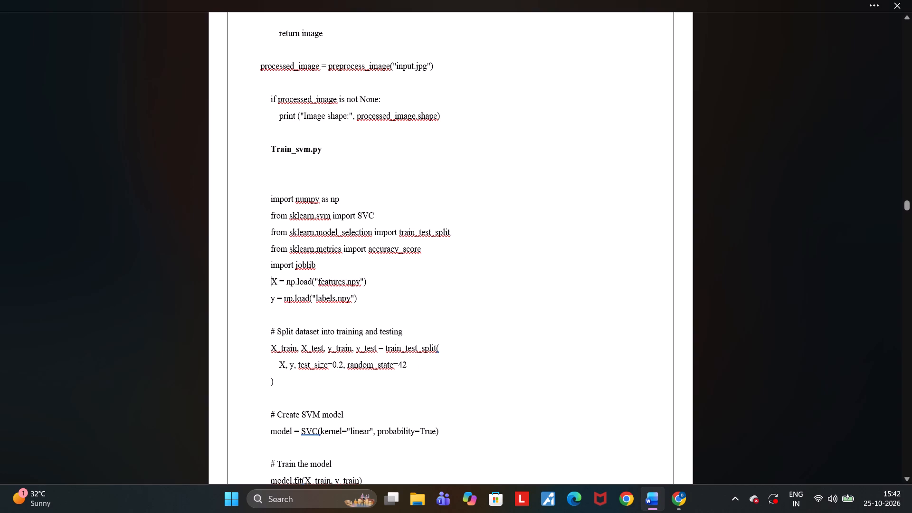
Delete the comments "# Split dataset into training and testing", "# Create SVM model", "# Train the model", "# Test the model" and "# Calculate accuracy".
drag(410, 332, 301, 326)
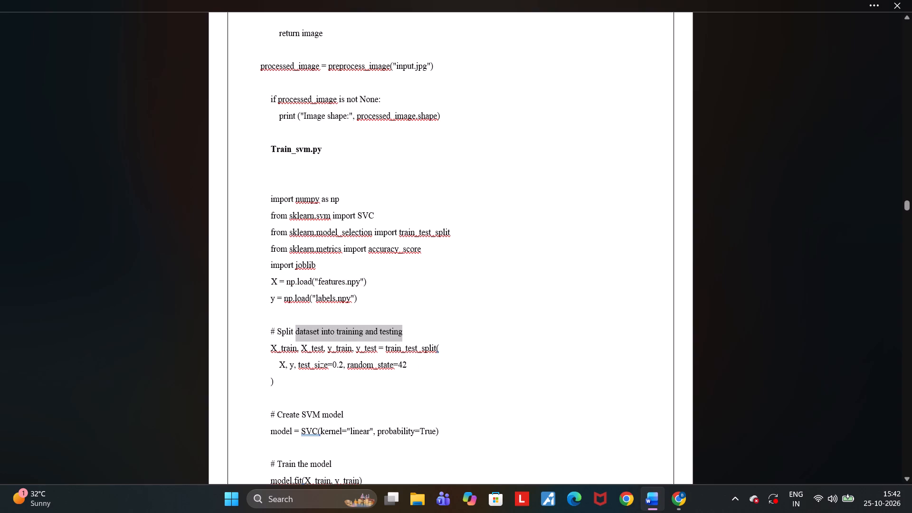
drag(301, 326, 269, 331)
key(BackSpace)
scroll(269, 331, down, 1)
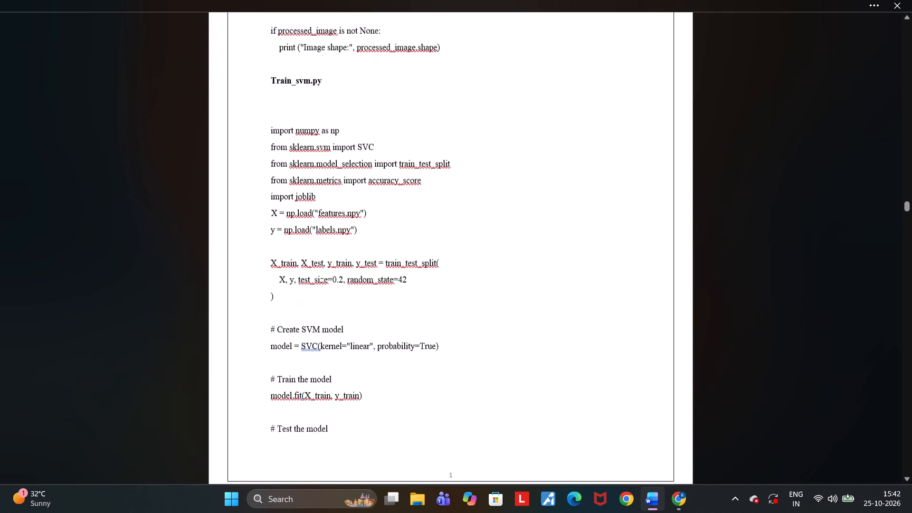
scroll(269, 331, down, 1)
drag(349, 305, 235, 306)
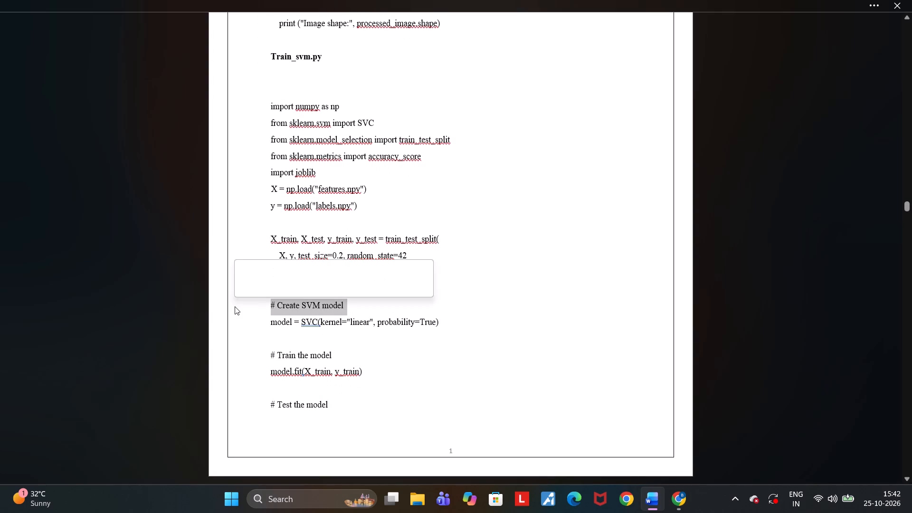
key(BackSpace)
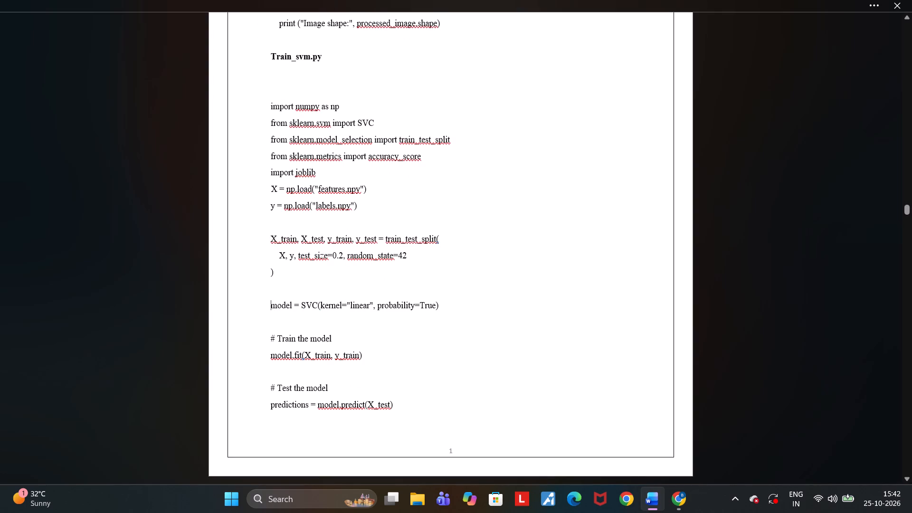
drag(340, 334, 245, 337)
key(BackSpace)
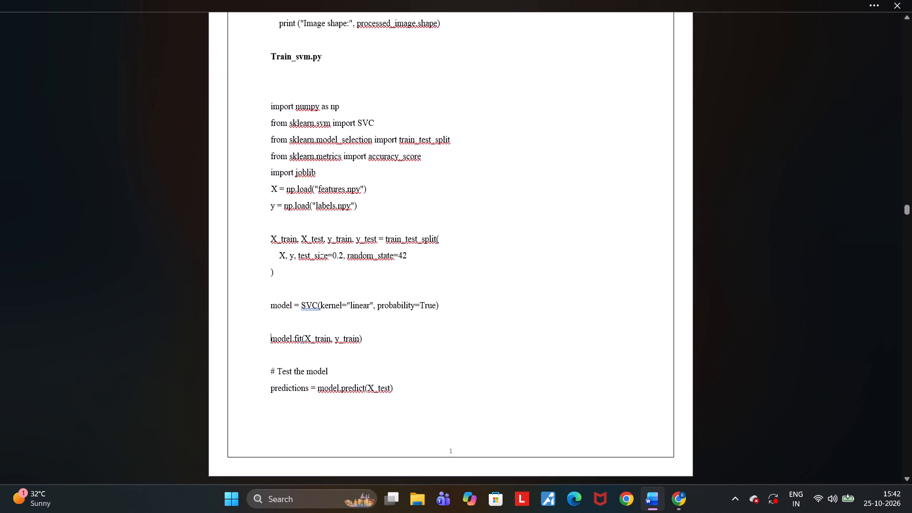
scroll(245, 337, down, 2)
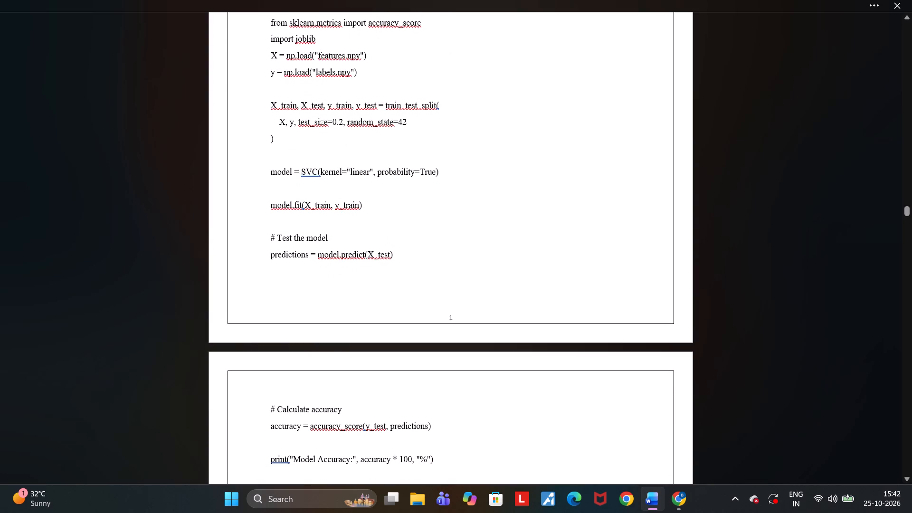
drag(335, 241, 256, 235)
key(BackSpace)
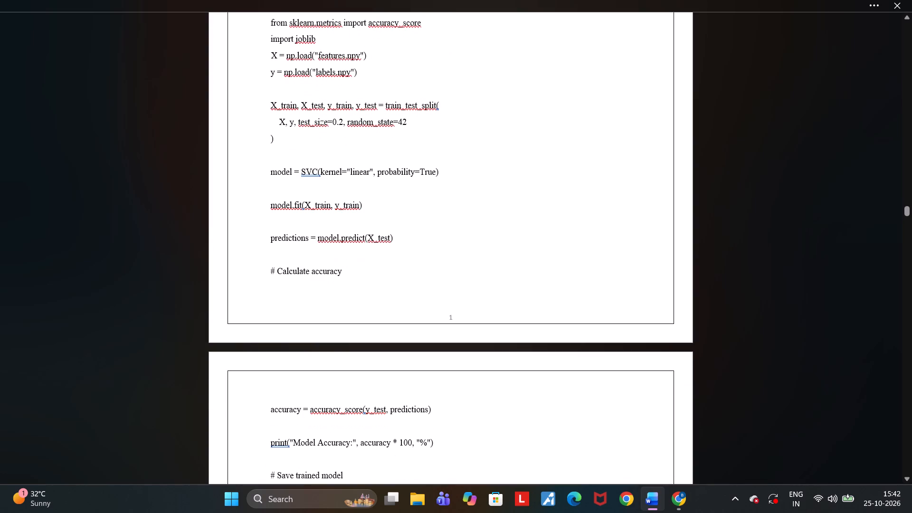
drag(348, 269, 269, 264)
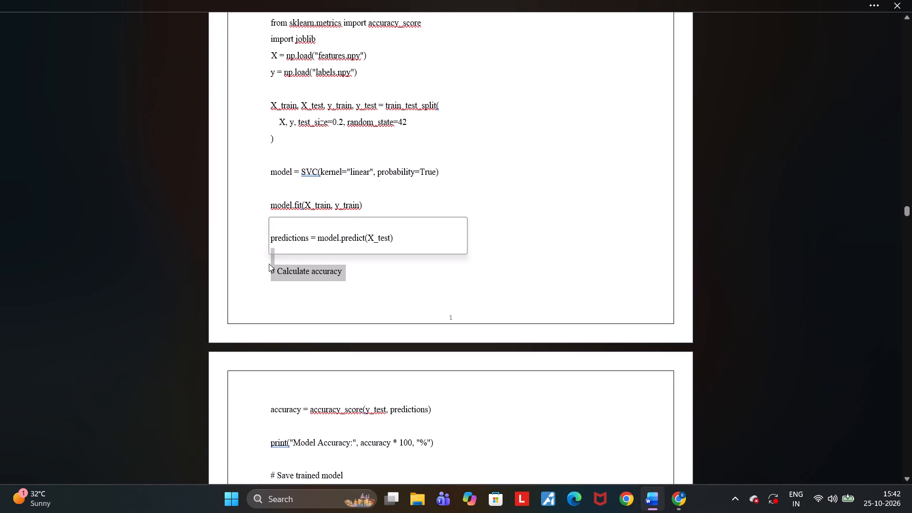
key(BackSpace)
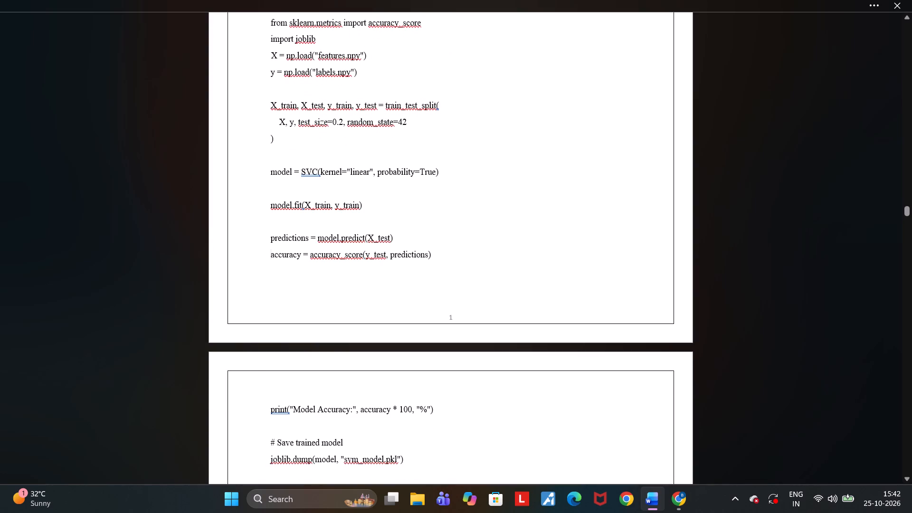
Remove the blank line above the "Model Accuracy:" print line and indent that line with spaces to align with the code above.
scroll(264, 412, down, 1)
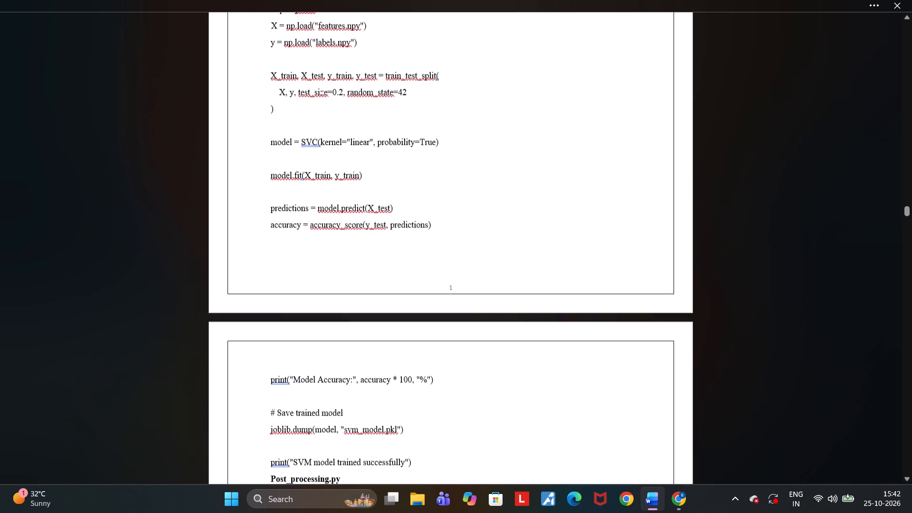
scroll(264, 412, down, 1)
click(267, 374)
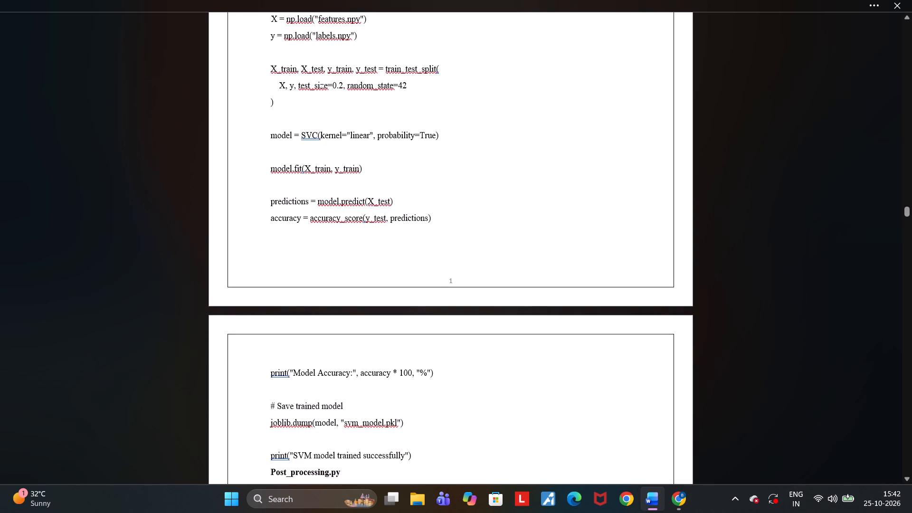
key(BackSpace)
key(BackSpace)
key(space)
key(space)
key(space)
key(space)
key(space)
key(space)
key(space)
key(space)
key(space)
key(space)
key(space)
key(space)
key(space)
key(space)
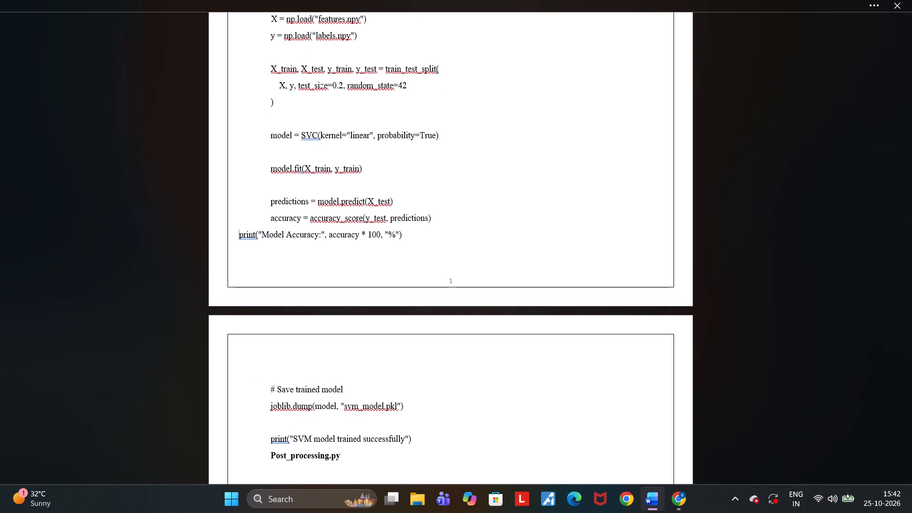
key(space)
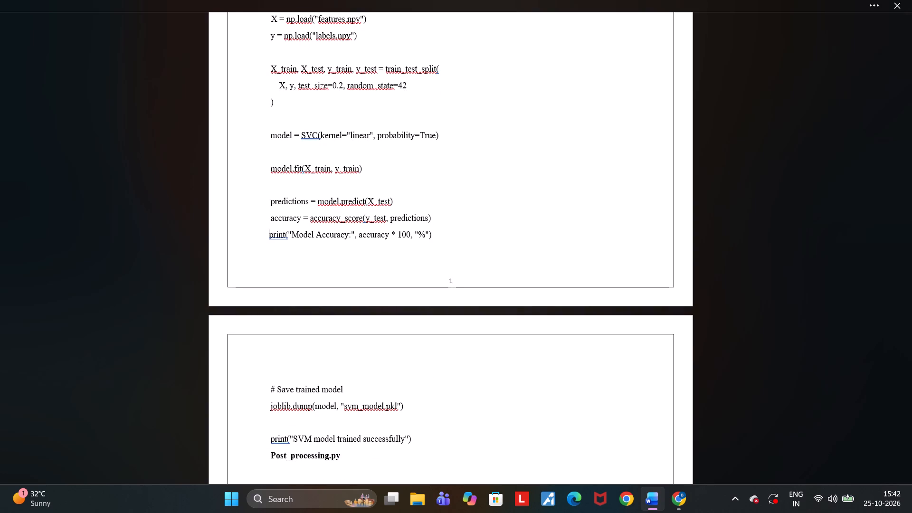
Insert a space after print in the "Model Accuracy:" line.
click(285, 232)
key(space)
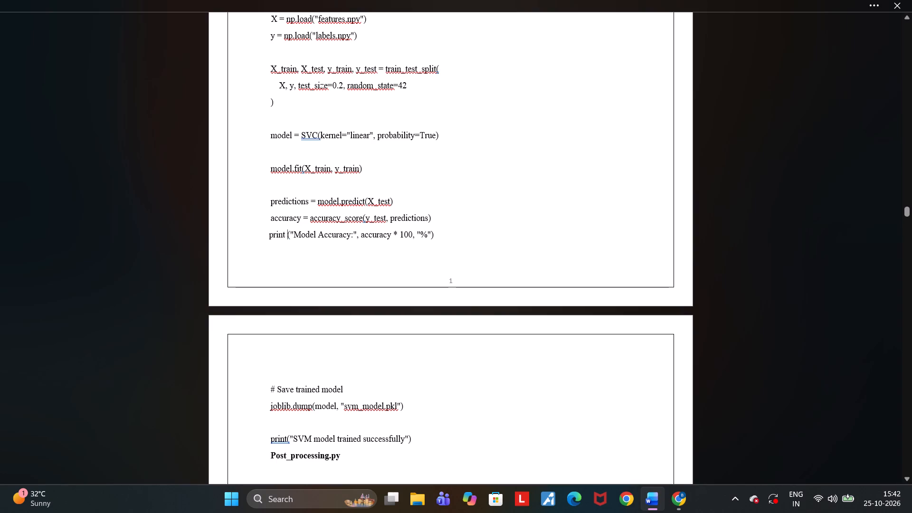
Insert a blank line between the predictions line and the accuracy = accuracy_score line.
click(395, 199)
key(Return)
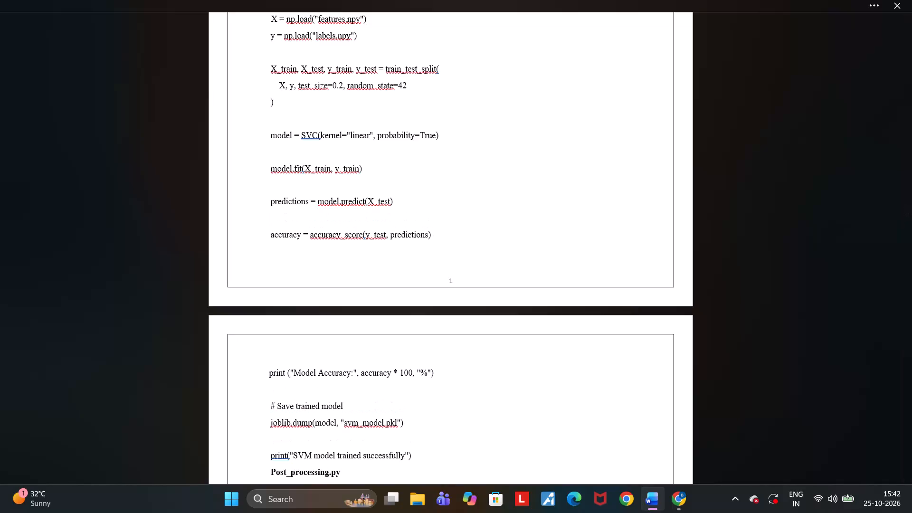
Delete the "# Save trained model" comment above the joblib.dump line.
scroll(406, 233, down, 3)
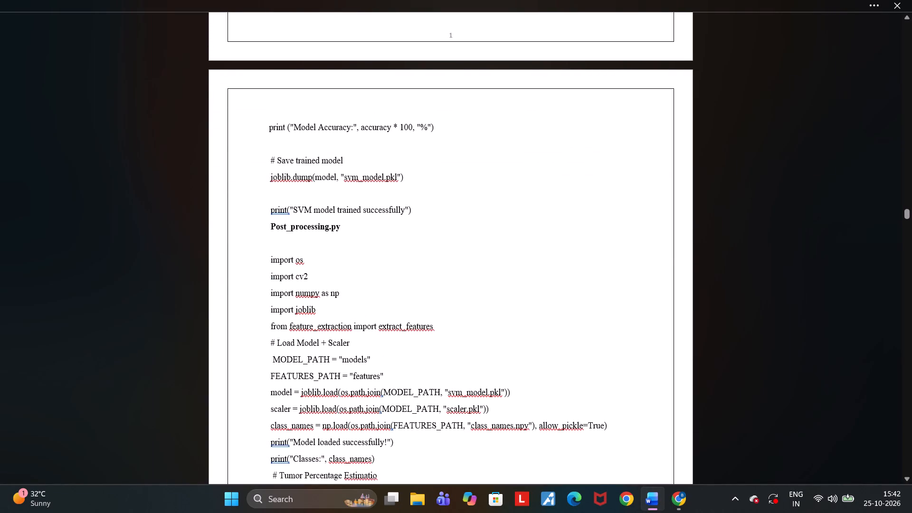
drag(345, 158, 263, 151)
key(BackSpace)
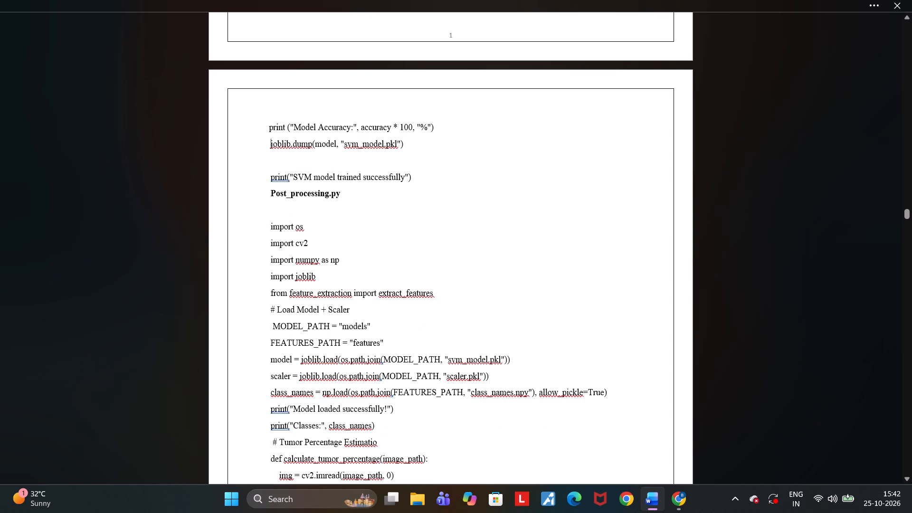
Insert a space after print in the "SVM model trained successfully" line.
click(286, 177)
key(space)
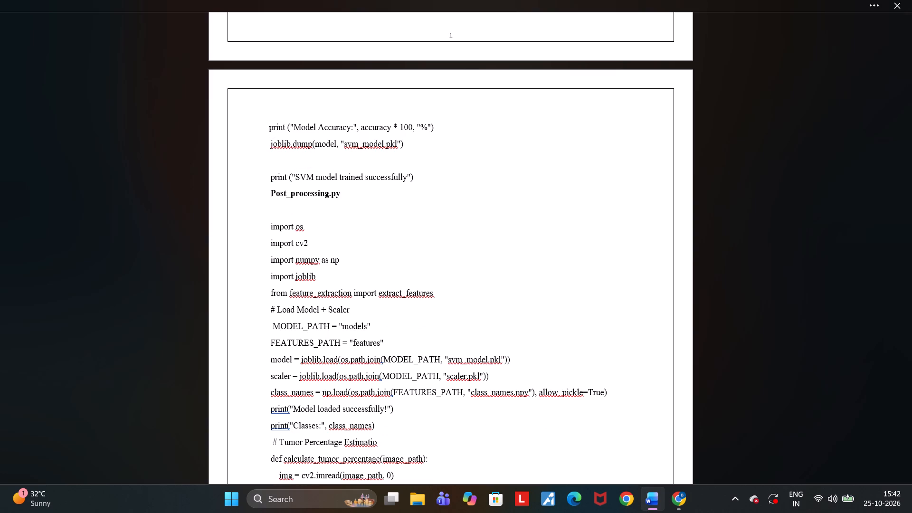
Insert a blank line above the joblib.dump line and another above the Post_processing.py heading.
click(437, 133)
key(Return)
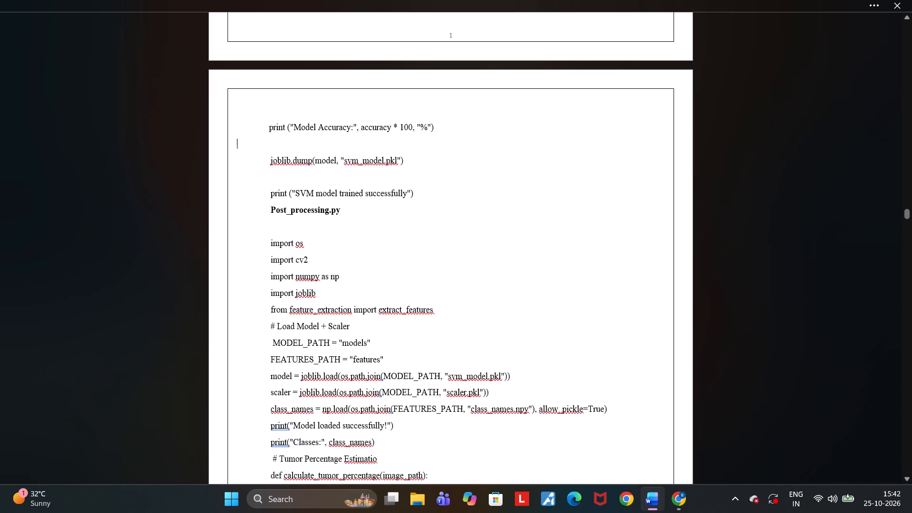
click(268, 207)
key(Return)
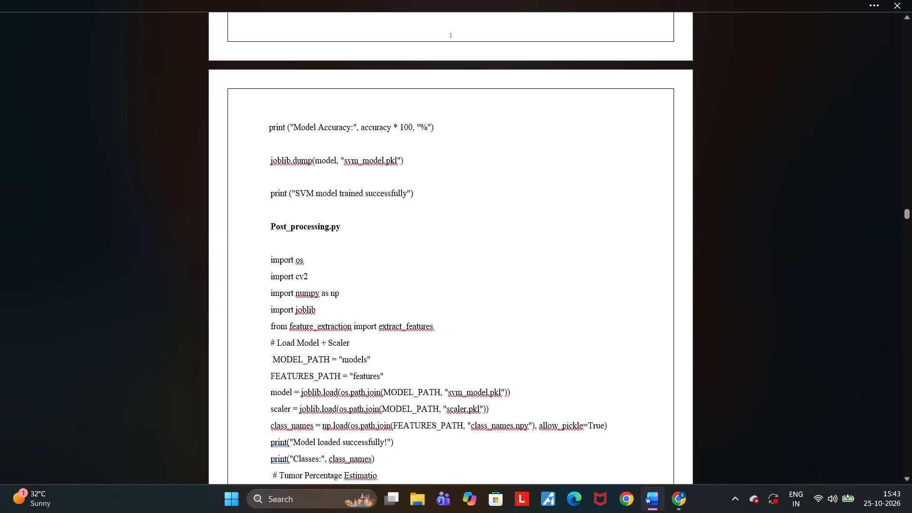
right_click(338, 228)
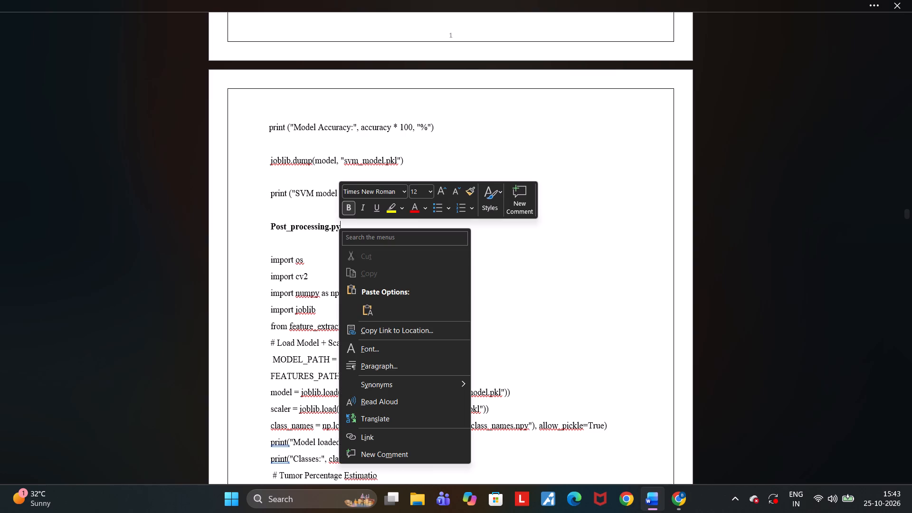
click(483, 242)
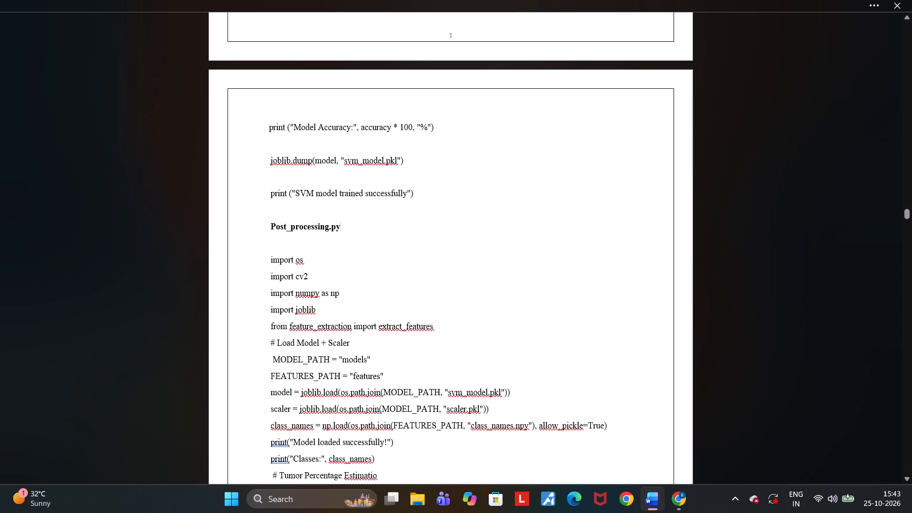
drag(342, 229, 286, 216)
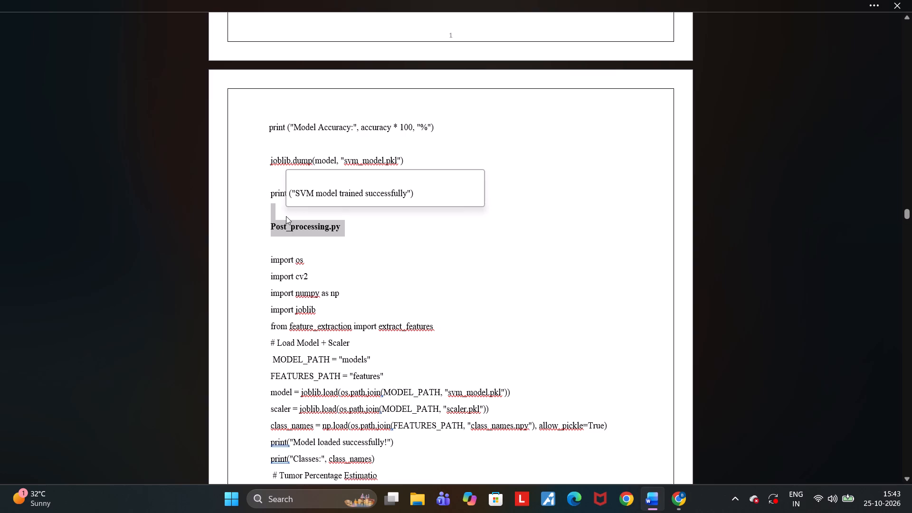
key(ctrl+c)
click(682, 511)
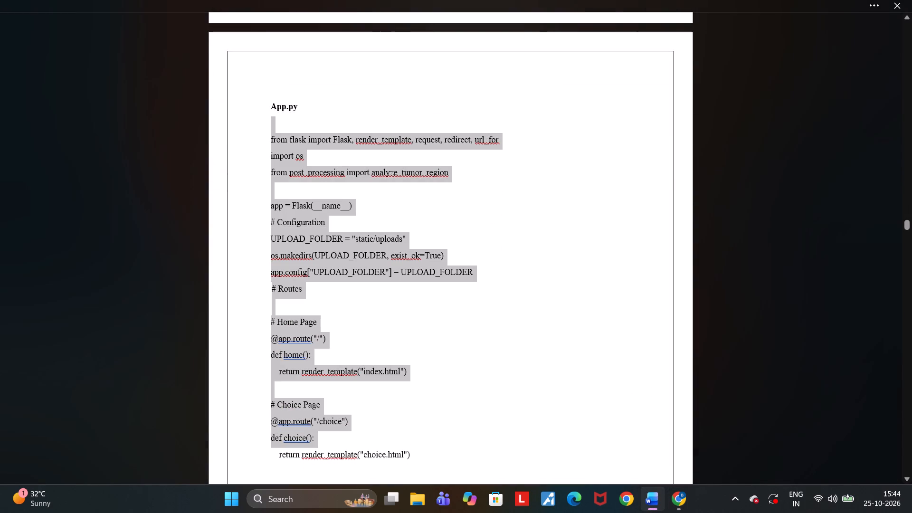
drag(385, 440, 379, 467)
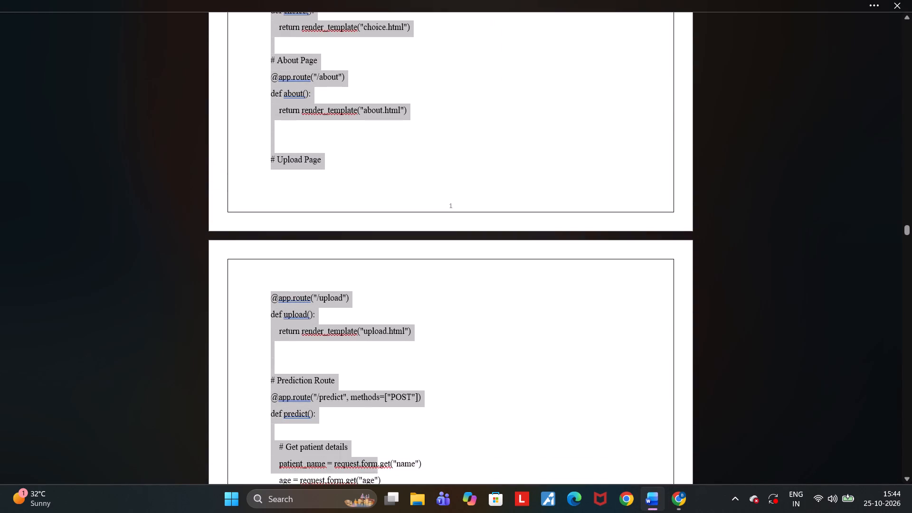
drag(379, 467, 363, 416)
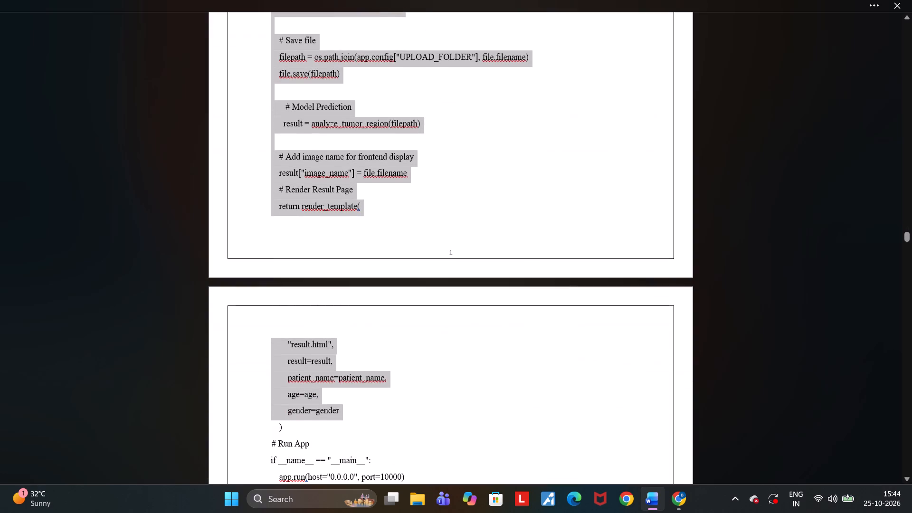
drag(363, 416, 402, 310)
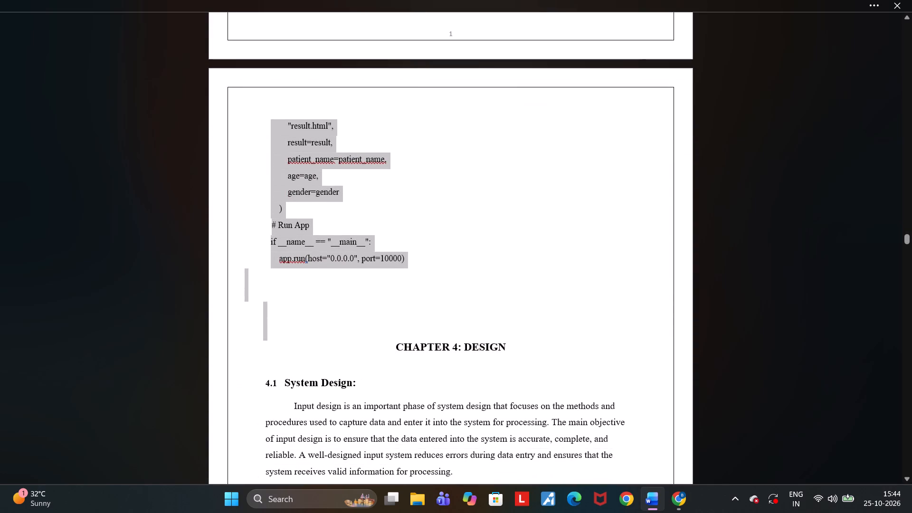
drag(402, 310, 425, 265)
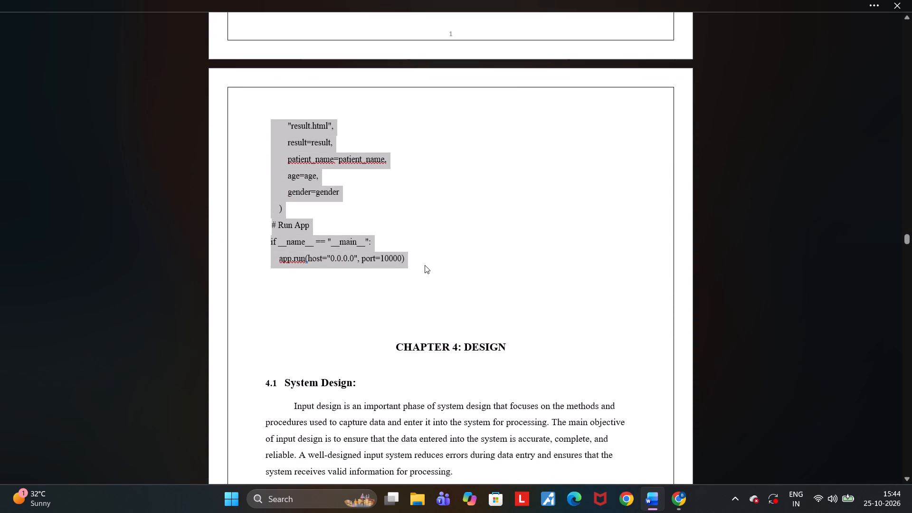
key(ctrl+v)
Remove the bold formatting from the whole pasted App.py code, leaving out the App.py and chapter 4 headings.
scroll(425, 265, up, 7)
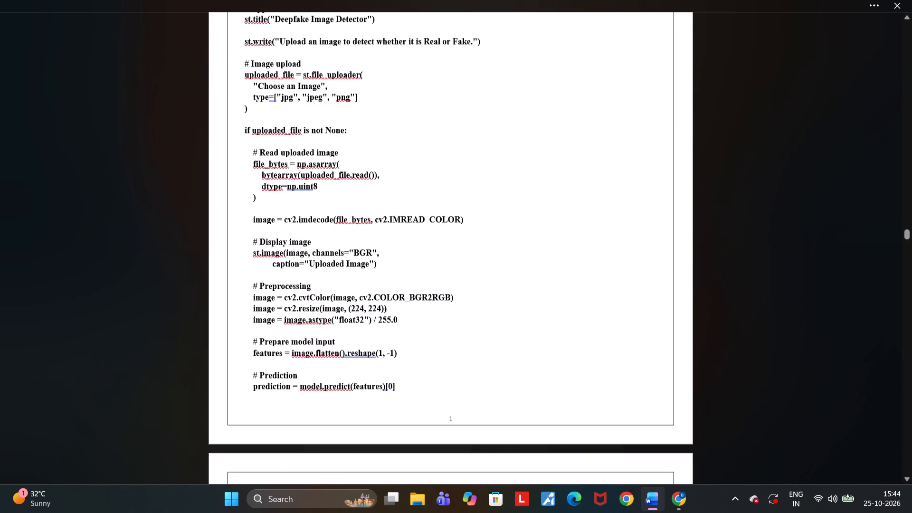
scroll(425, 265, up, 4)
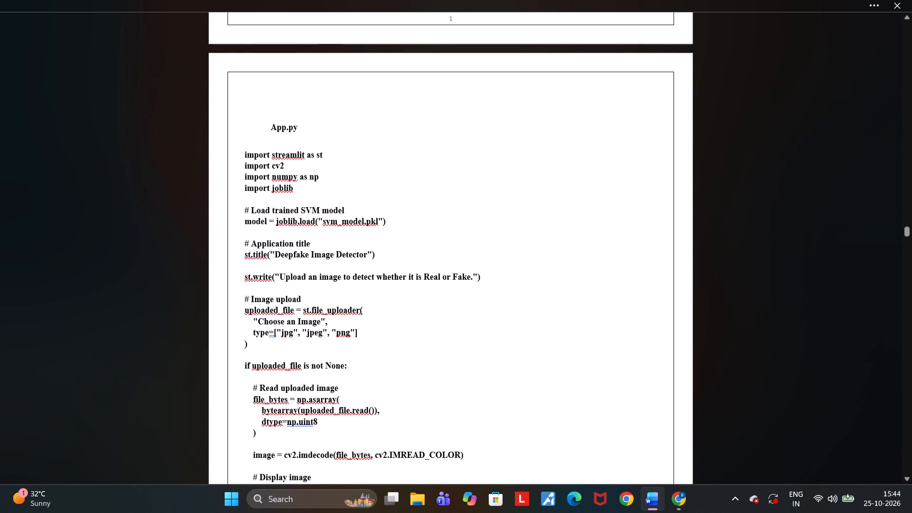
drag(244, 153, 453, 508)
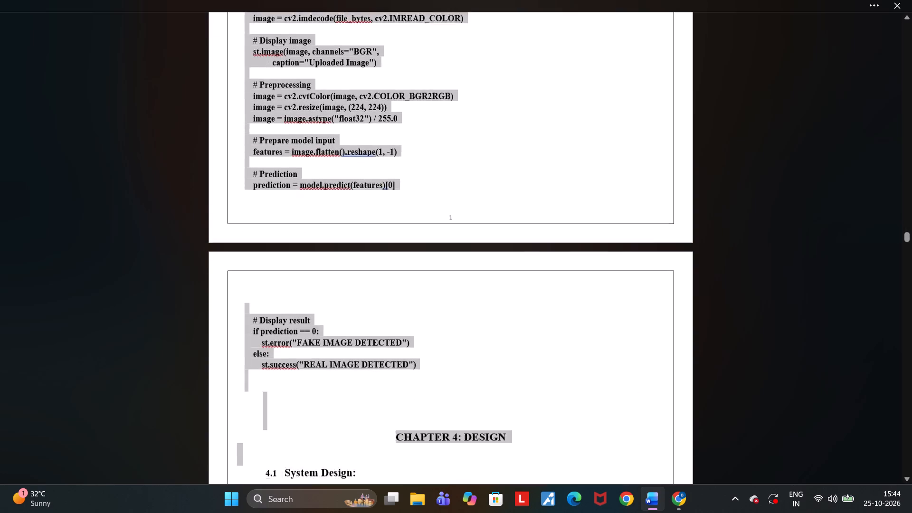
drag(453, 508, 437, 290)
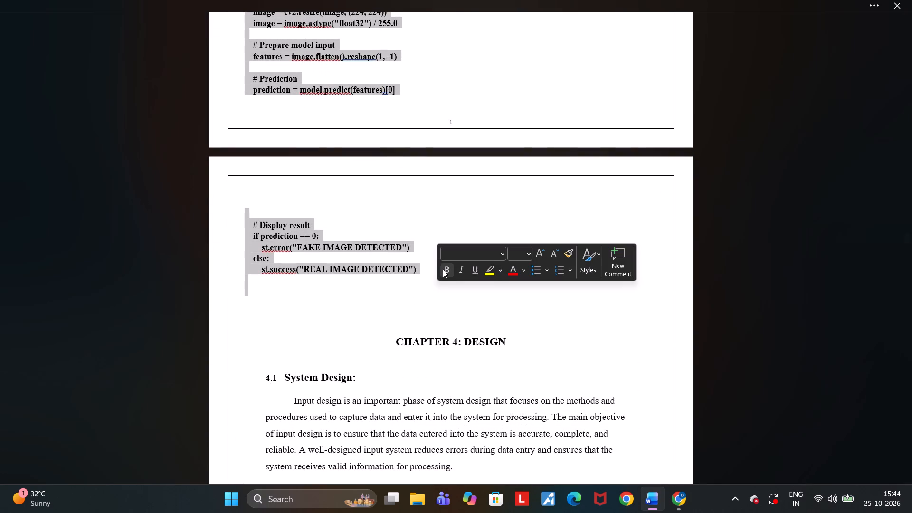
click(443, 270)
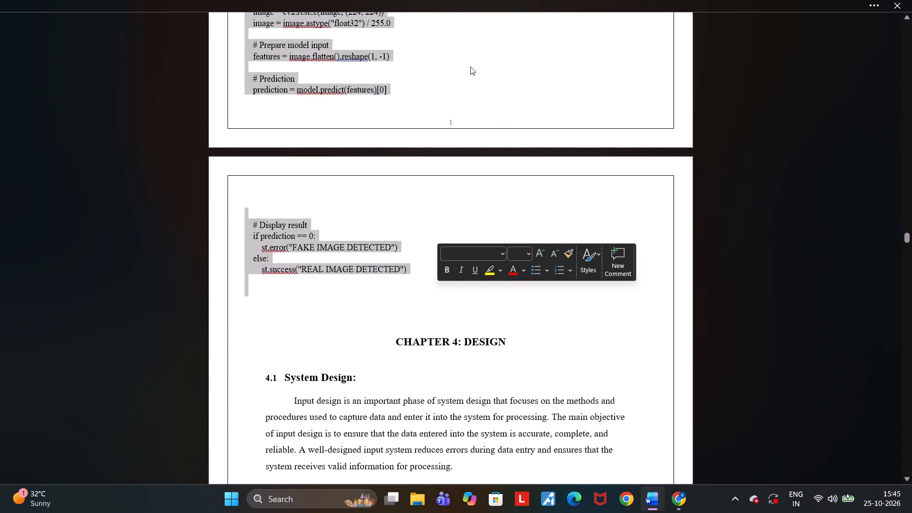
click(470, 66)
Delete the comments "# Load trained SVM model" and "# Application title" with the blank lines above them, and "# Image upload", from the App.py code.
scroll(470, 66, up, 8)
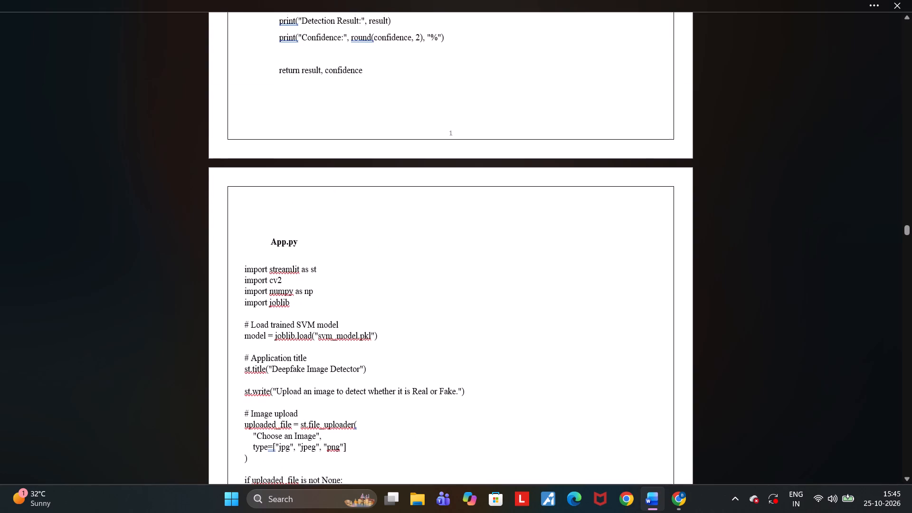
scroll(368, 252, down, 1)
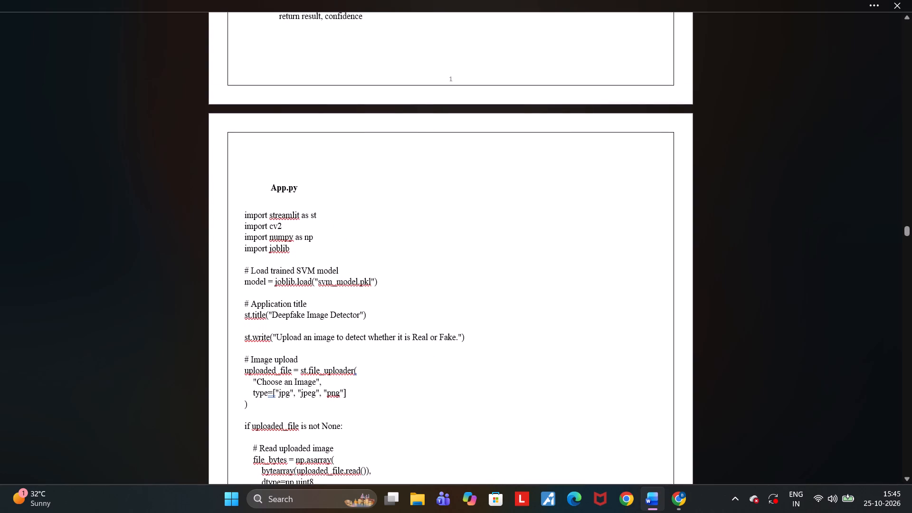
drag(337, 270, 239, 264)
key(BackSpace)
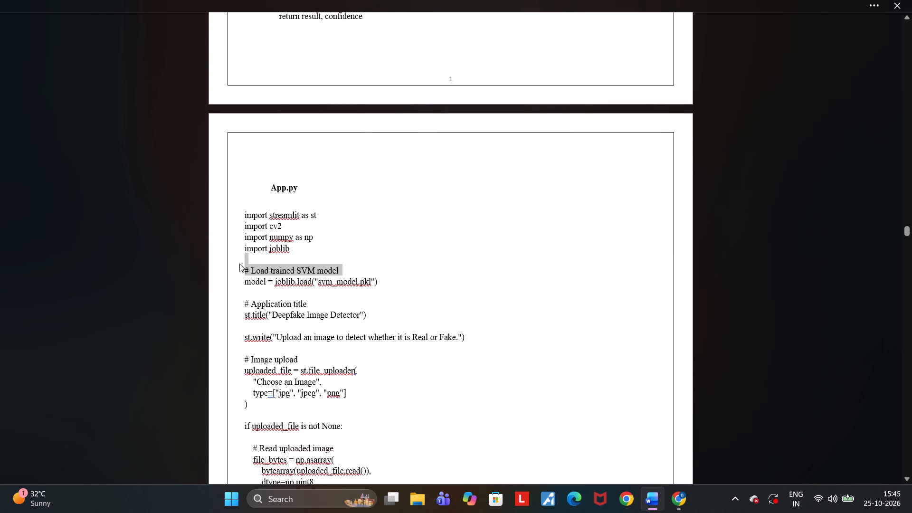
scroll(239, 264, down, 1)
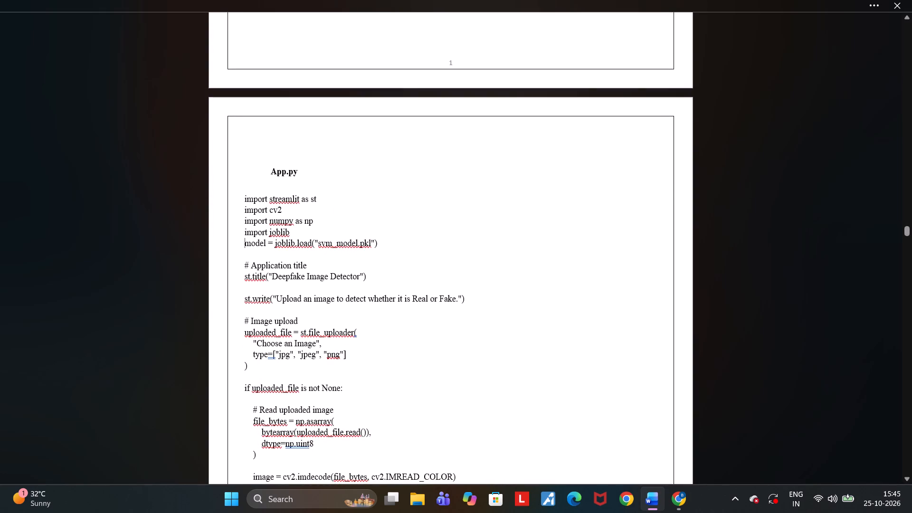
drag(307, 265, 221, 259)
key(BackSpace)
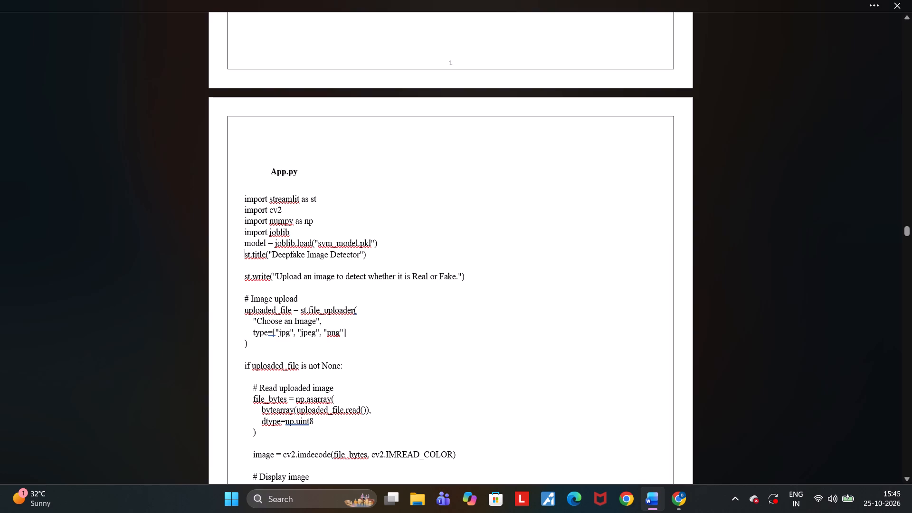
drag(304, 298, 235, 294)
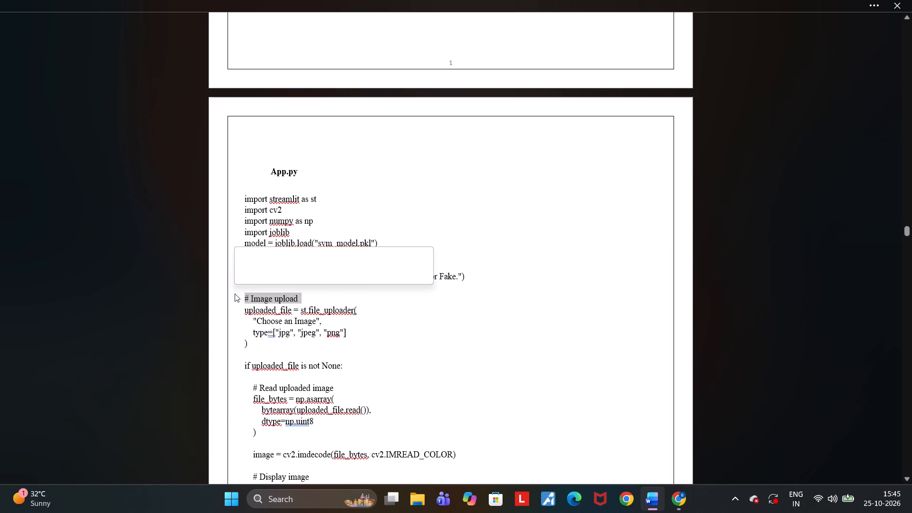
key(BackSpace)
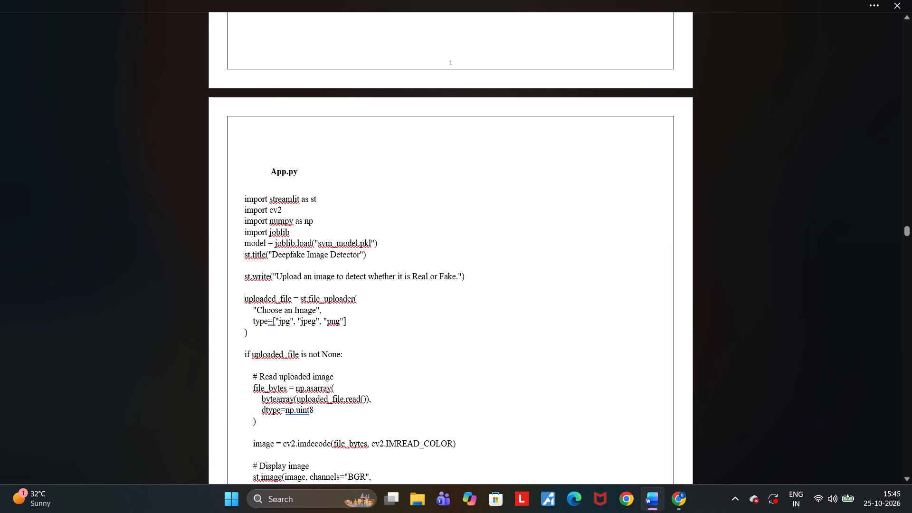
Delete the comments "# Display image", "# Preprocessing" and "# Prepare model input" from the App.py code.
scroll(338, 261, down, 2)
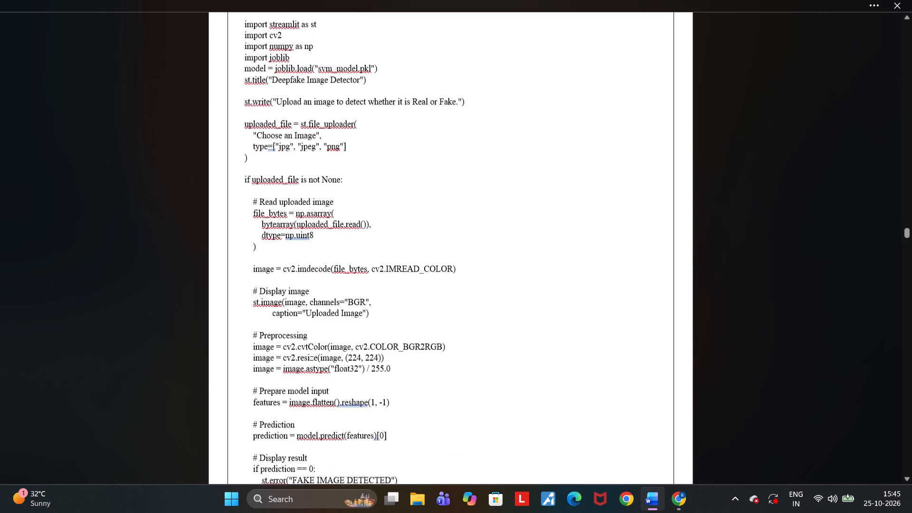
scroll(338, 261, down, 1)
drag(317, 274, 244, 272)
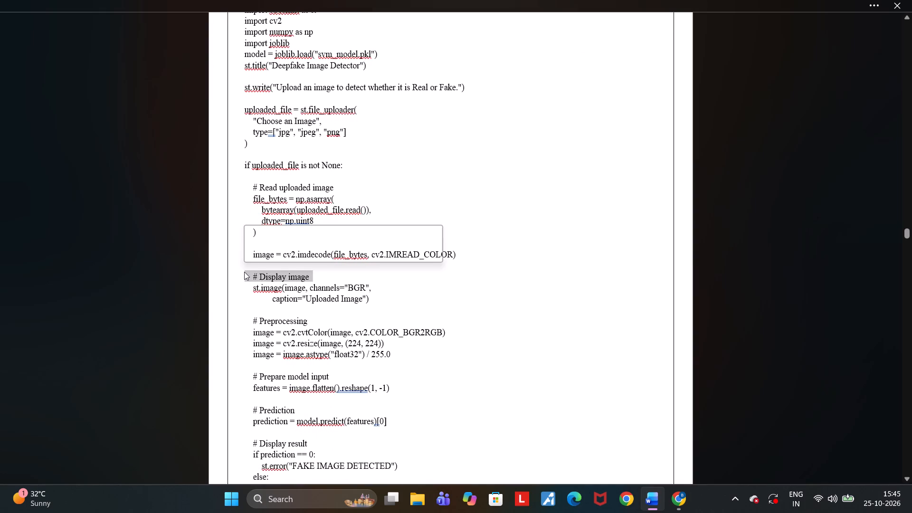
key(BackSpace)
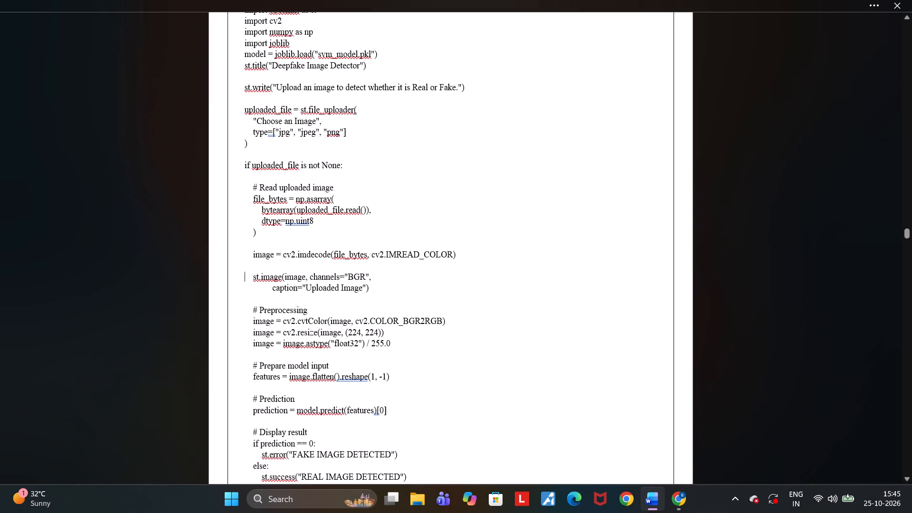
drag(311, 311, 246, 308)
key(BackSpace)
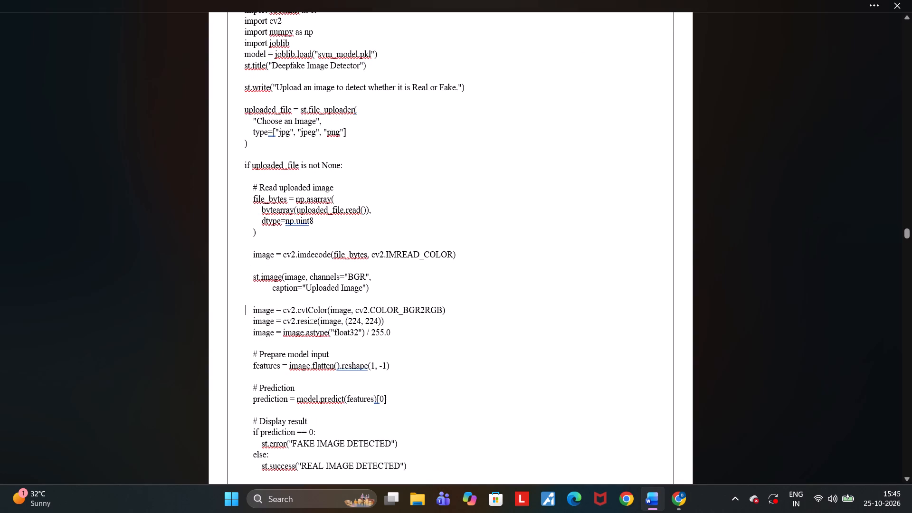
drag(335, 350, 317, 351)
drag(317, 351, 254, 356)
key(BackSpace)
Delete the comments "# Prediction" and "# Display result" near the end of the App.py code.
scroll(254, 356, down, 1)
drag(299, 335, 271, 333)
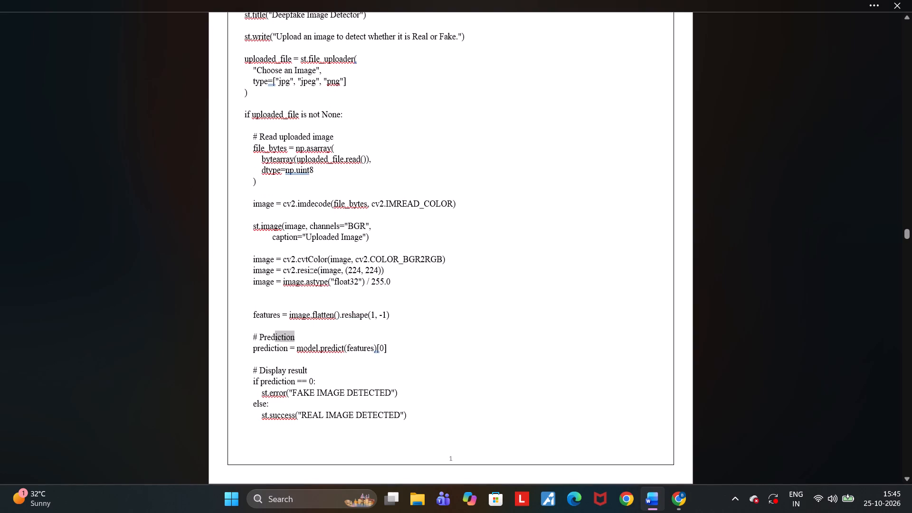
drag(271, 333, 250, 335)
key(BackSpace)
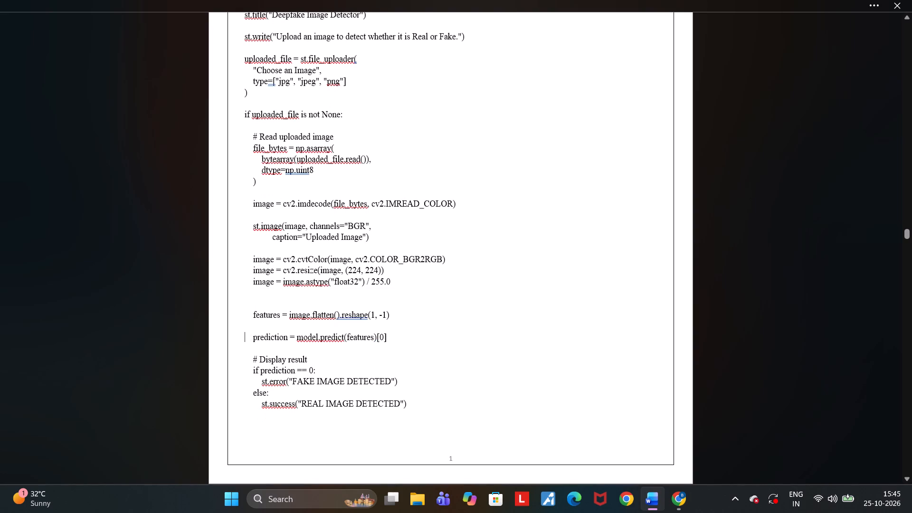
drag(315, 358, 253, 361)
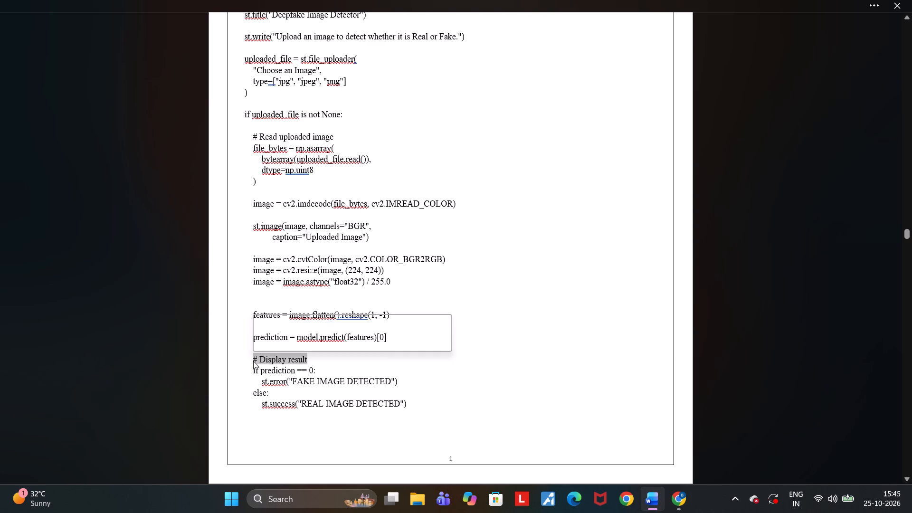
key(BackSpace)
scroll(253, 361, down, 4)
scroll(253, 361, up, 2)
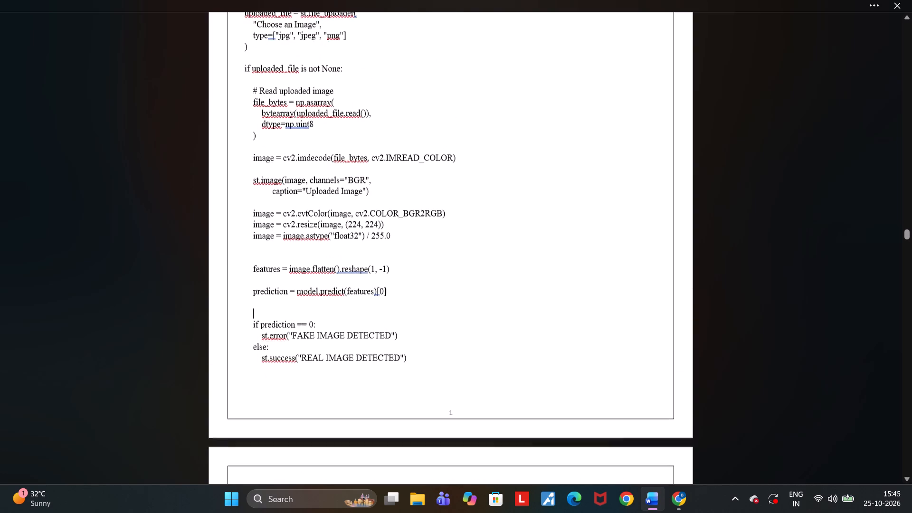
scroll(253, 361, up, 2)
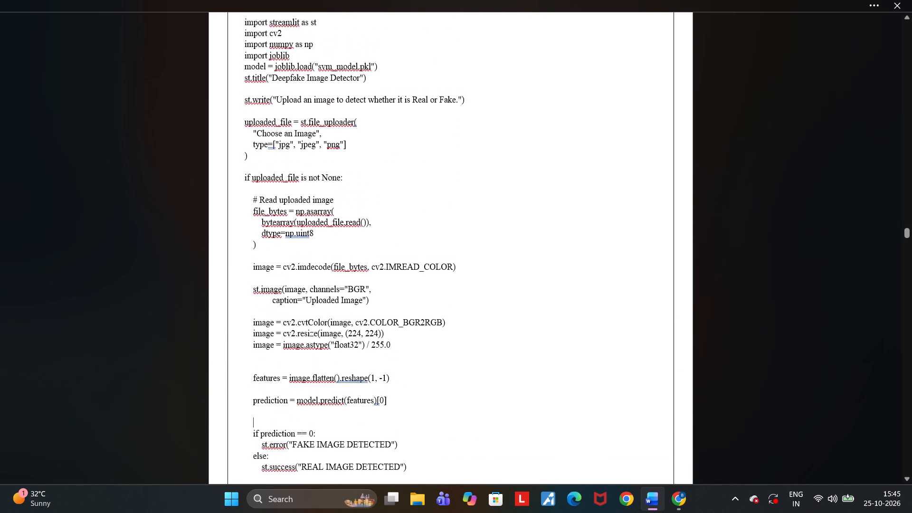
Remove the indent before the App.py heading so that it starts at the margin.
scroll(253, 361, right, 1)
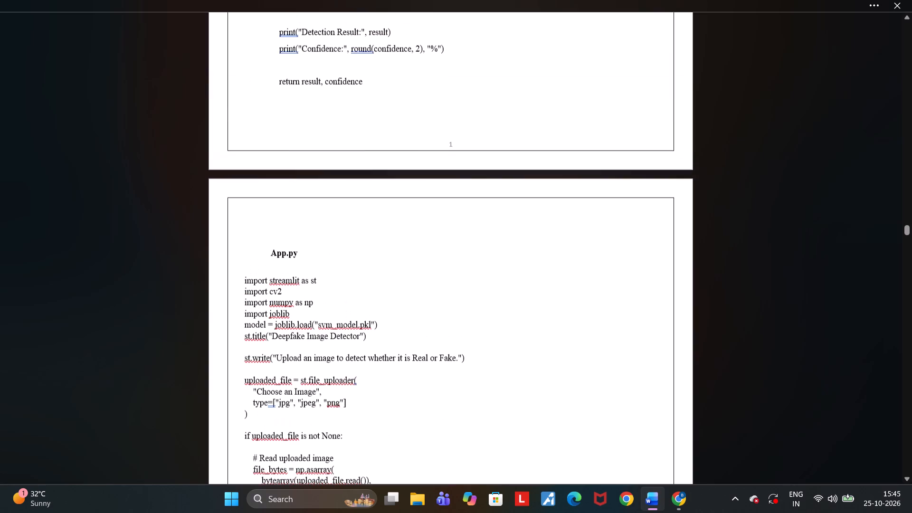
scroll(253, 361, right, 1)
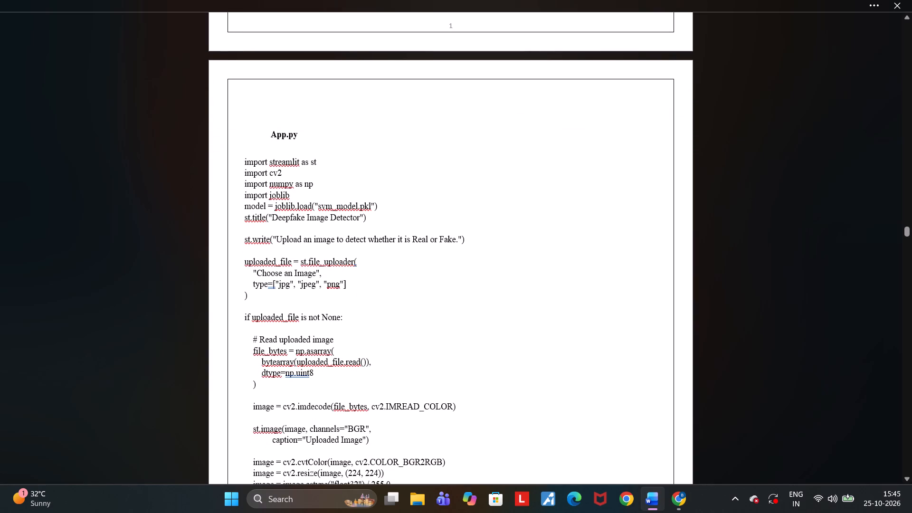
click(273, 133)
key(BackSpace)
Look through the rest of the report, from chapter 4 Design to the end of the references, checking the old project's content.
scroll(273, 133, down, 5)
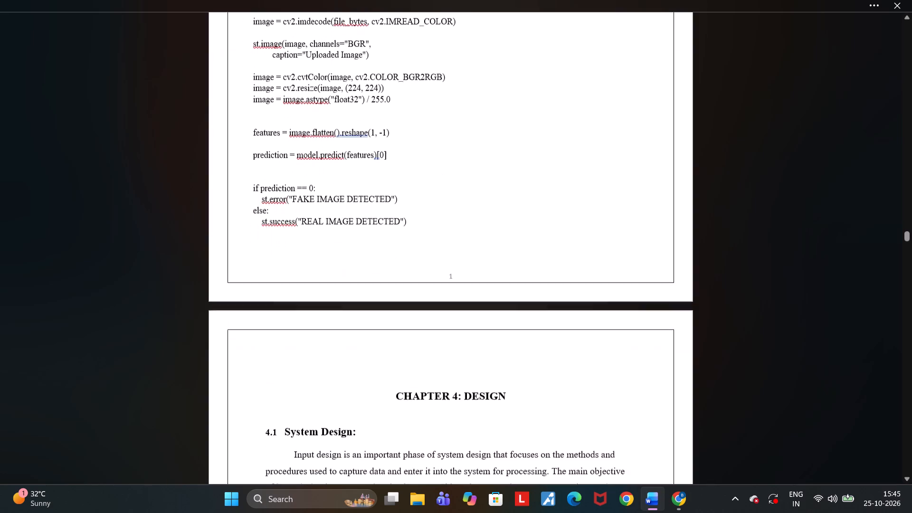
scroll(273, 133, down, 3)
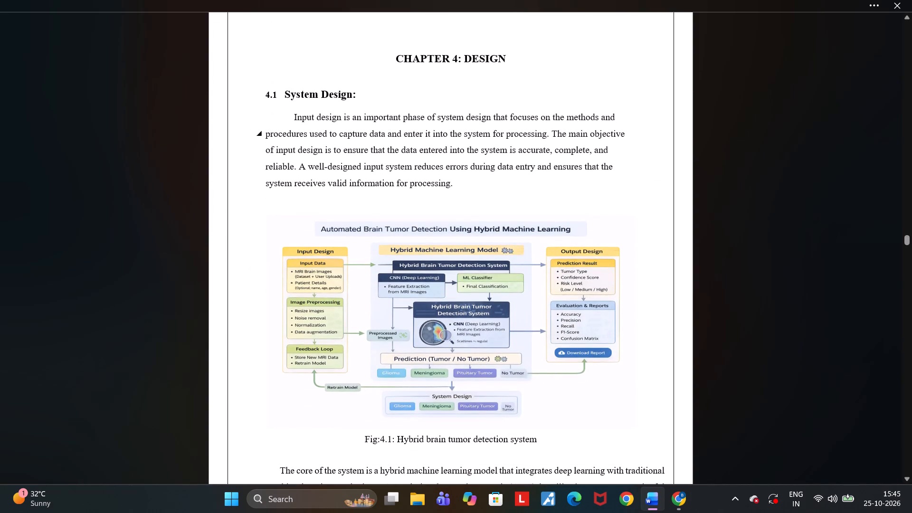
scroll(273, 133, down, 7)
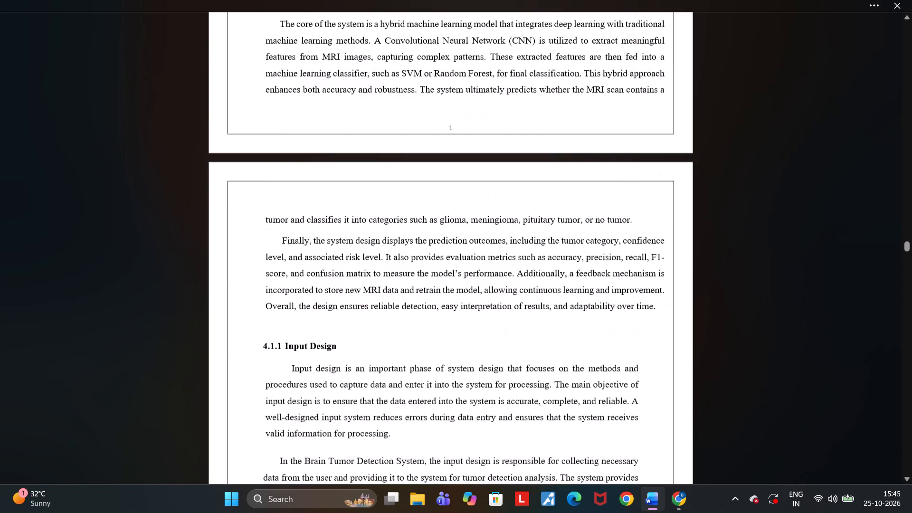
scroll(273, 133, down, 19)
scroll(273, 133, down, 6)
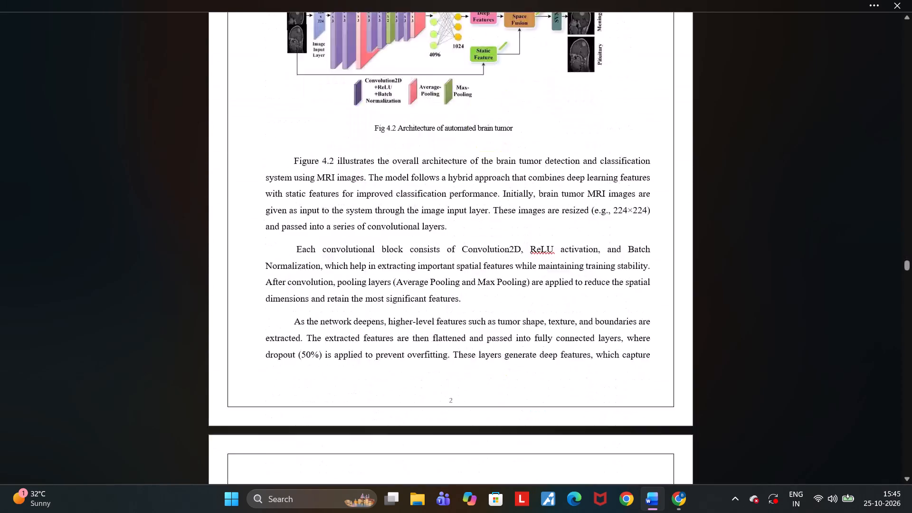
scroll(273, 133, down, 19)
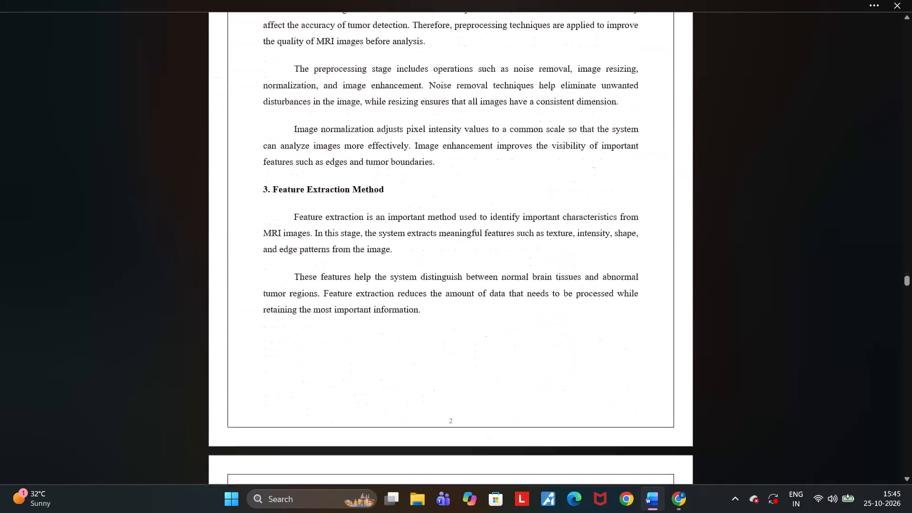
scroll(273, 133, down, 14)
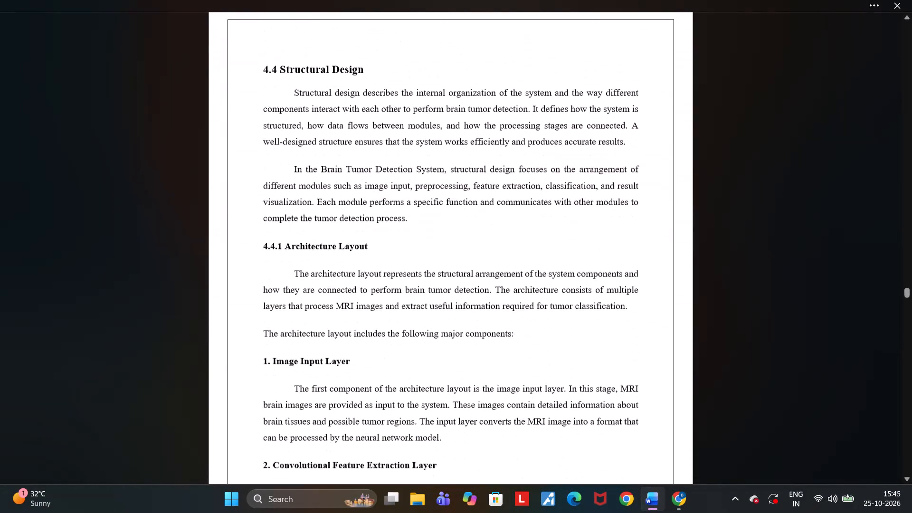
scroll(273, 133, down, 20)
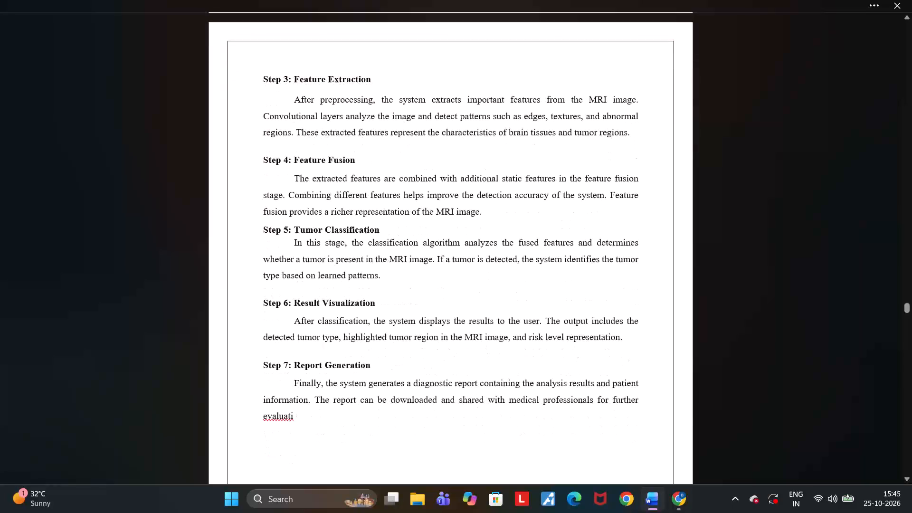
scroll(273, 133, down, 13)
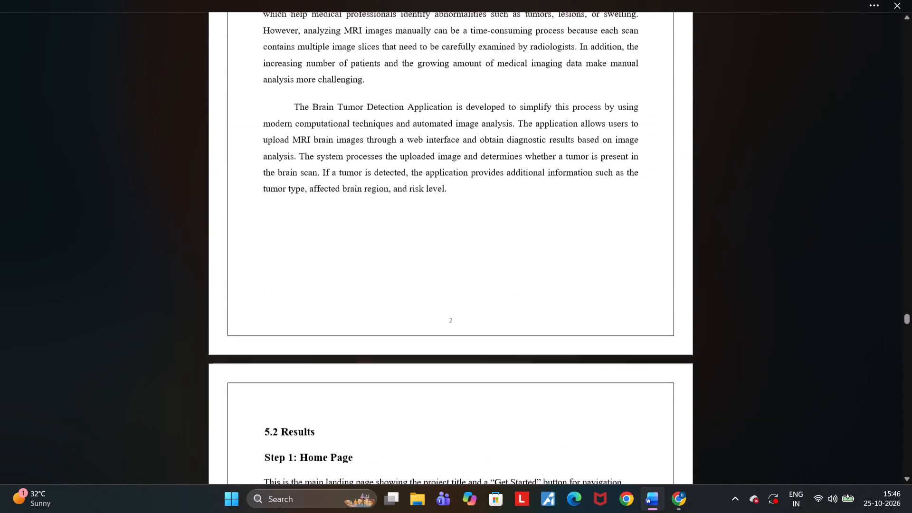
scroll(273, 133, down, 15)
scroll(273, 133, down, 17)
scroll(273, 133, down, 9)
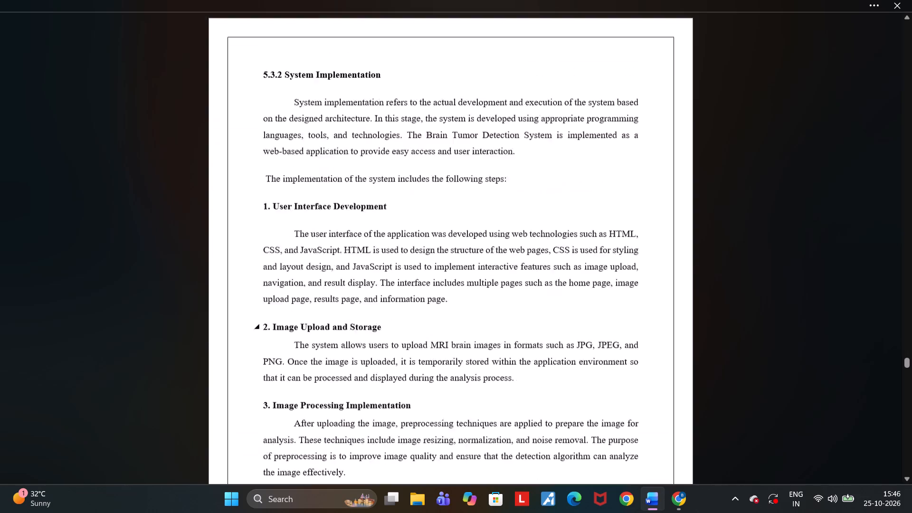
scroll(273, 133, down, 8)
scroll(273, 133, down, 13)
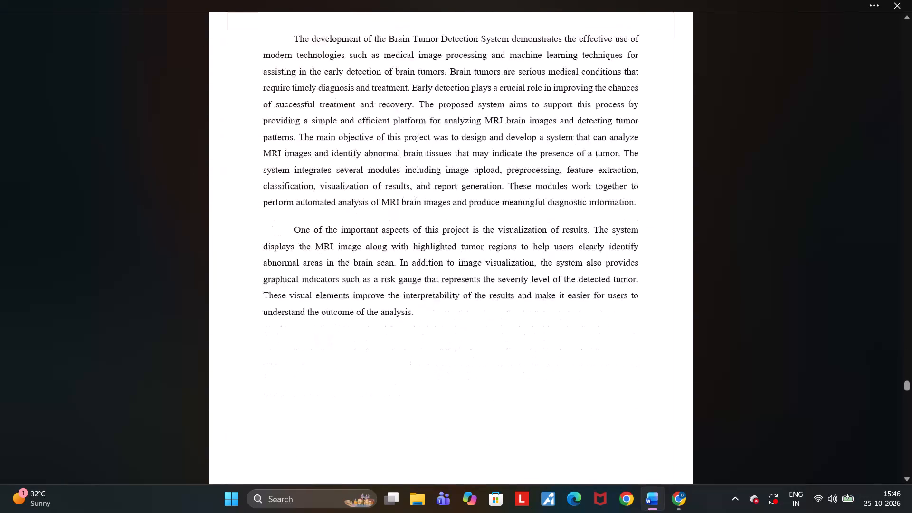
scroll(273, 133, down, 7)
scroll(273, 133, down, 19)
scroll(273, 133, down, 9)
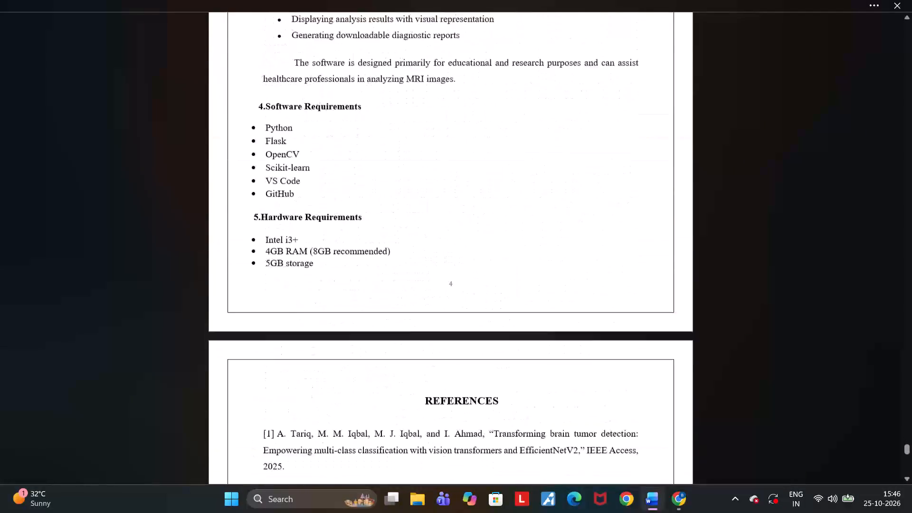
scroll(273, 133, down, 16)
scroll(273, 133, down, 7)
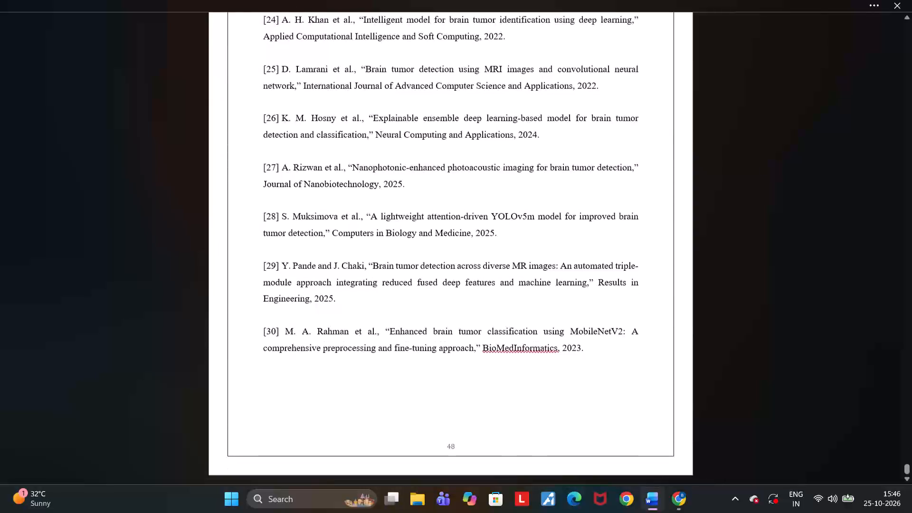
scroll(273, 133, down, 3)
Look back through the results and design chapters, from the references to the start of chapter 4.
scroll(273, 133, up, 20)
scroll(273, 133, up, 10)
scroll(273, 133, up, 20)
scroll(273, 133, up, 20)
scroll(273, 133, up, 15)
scroll(273, 133, up, 18)
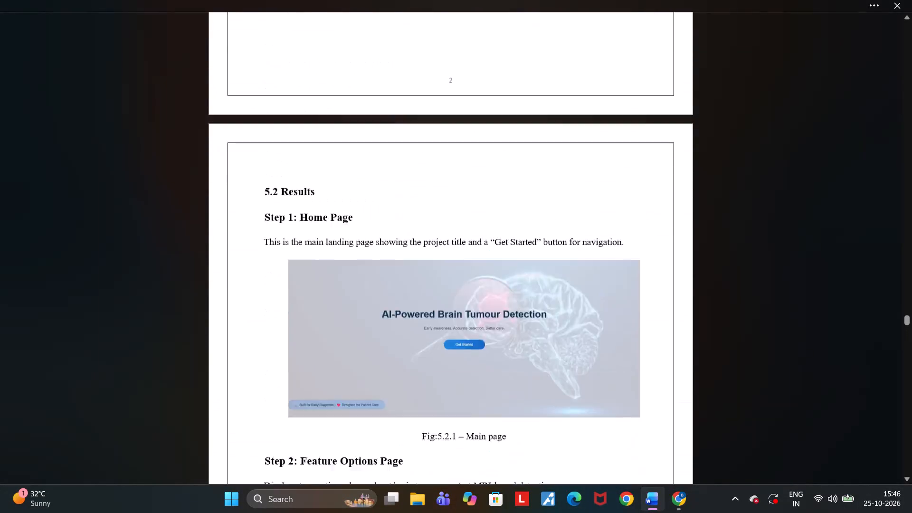
scroll(273, 133, up, 8)
scroll(273, 133, down, 12)
scroll(273, 133, up, 1)
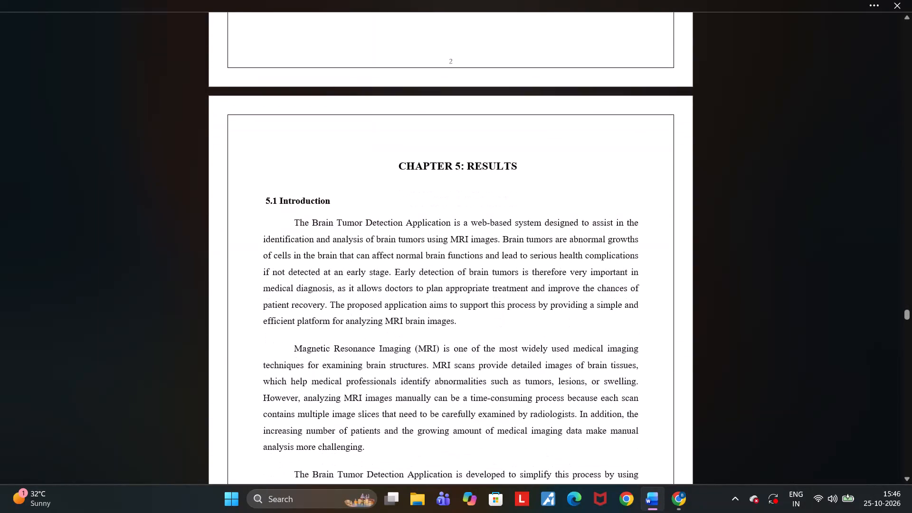
scroll(273, 133, up, 18)
scroll(273, 133, up, 8)
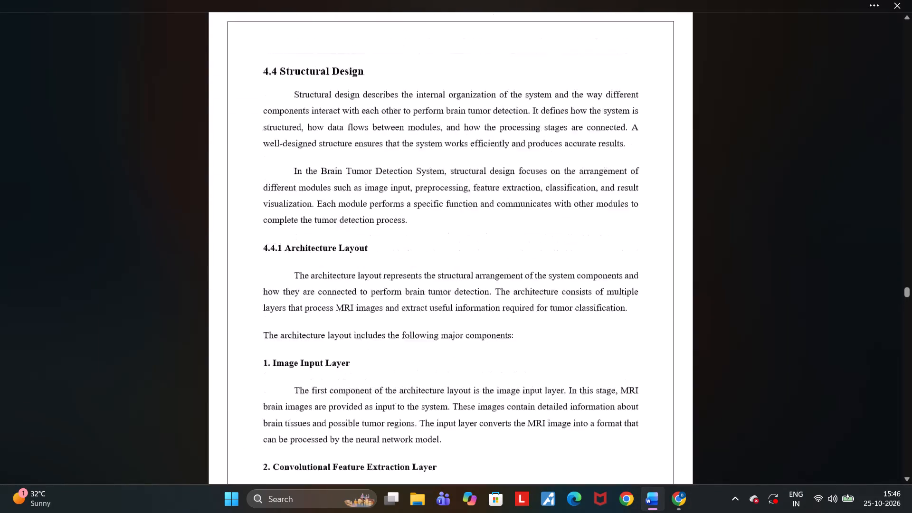
scroll(273, 133, up, 17)
scroll(273, 133, up, 5)
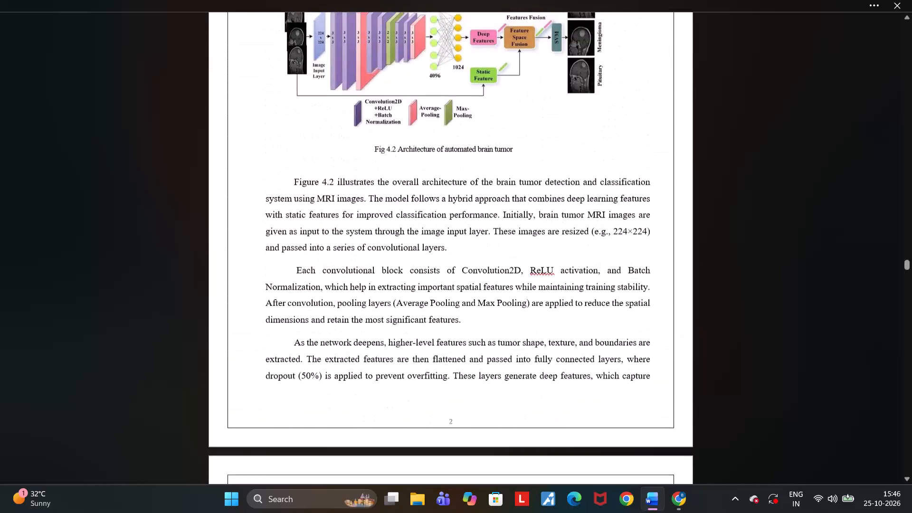
scroll(273, 133, up, 19)
scroll(273, 133, up, 4)
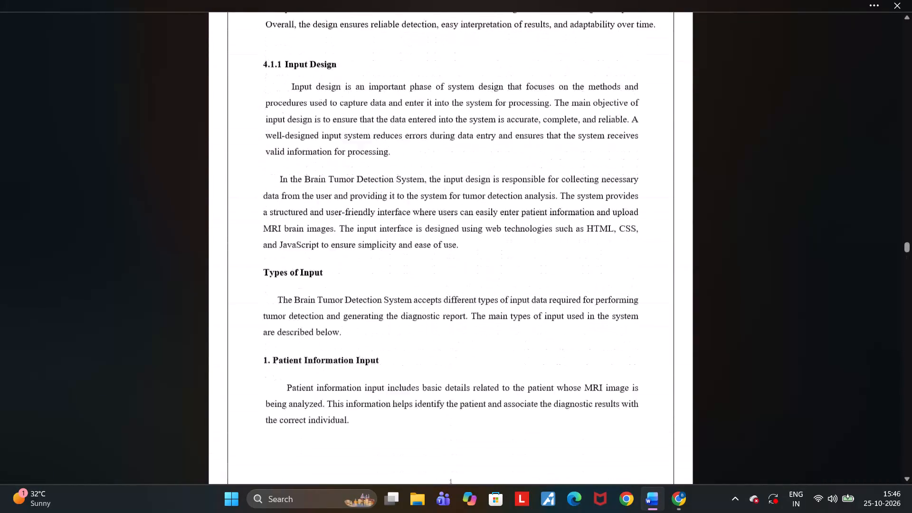
scroll(273, 133, up, 14)
Examine chapter 4 more closely, from 4.1 System Design and its figures through the 4.4.1 Architecture Layout components.
scroll(273, 133, down, 1)
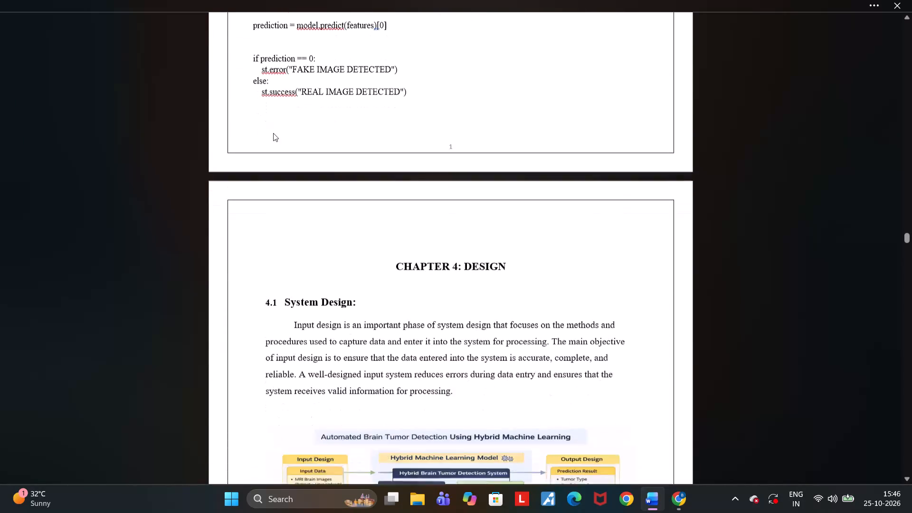
scroll(273, 133, down, 3)
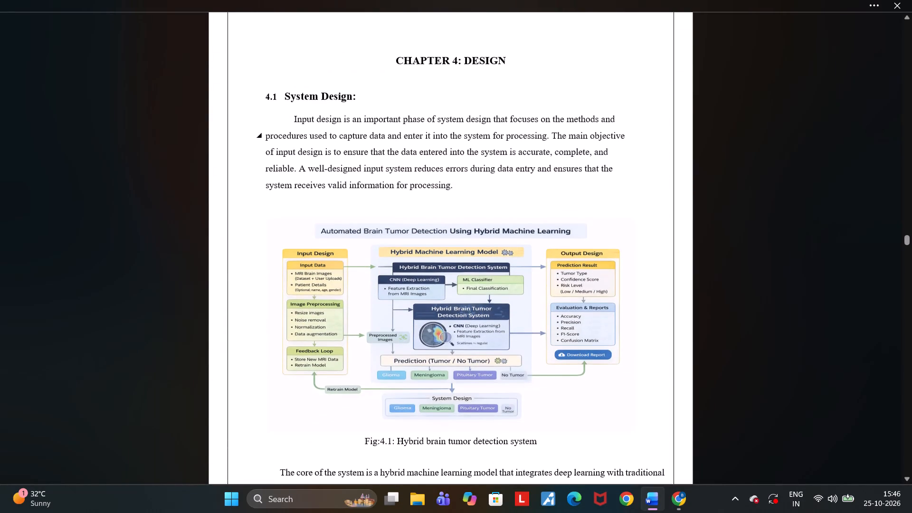
scroll(475, 197, down, 2)
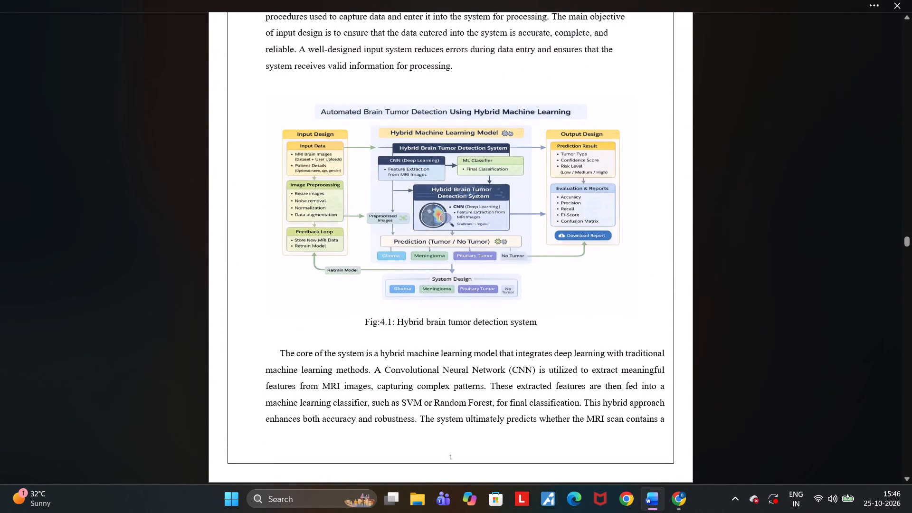
scroll(465, 246, down, 3)
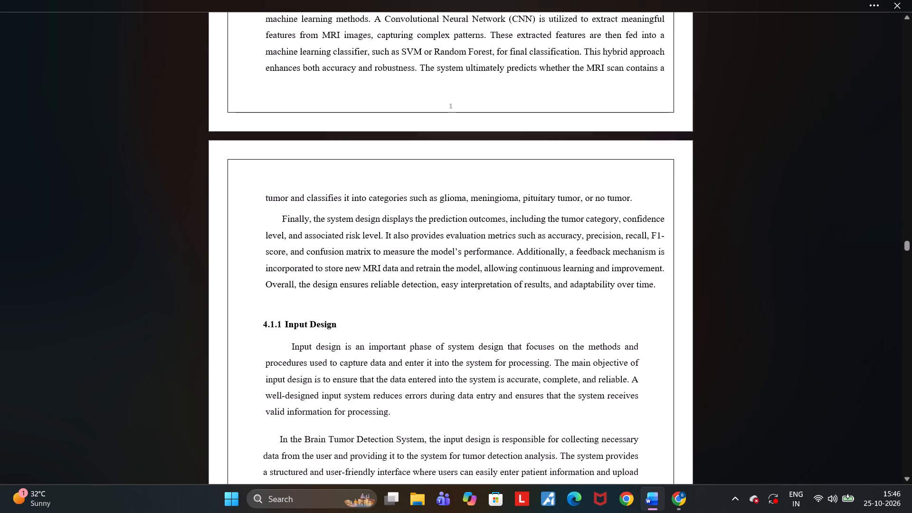
scroll(465, 246, down, 5)
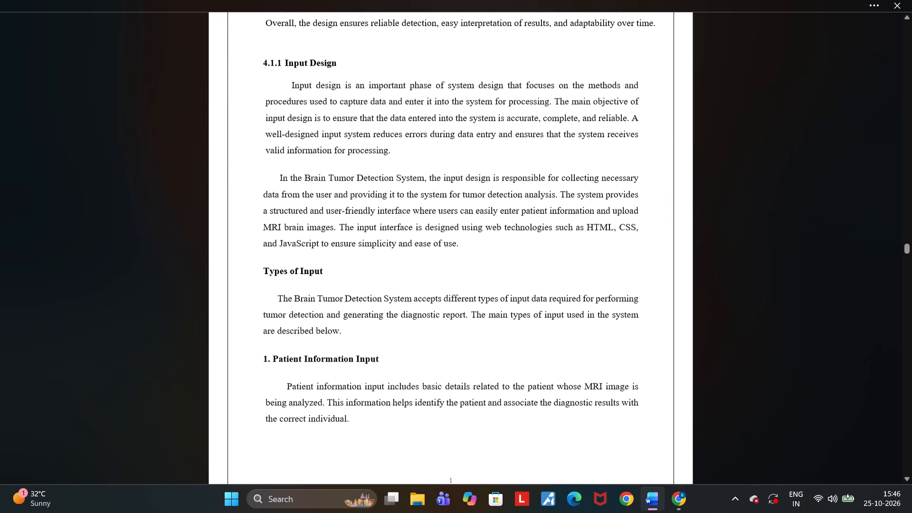
scroll(465, 246, down, 4)
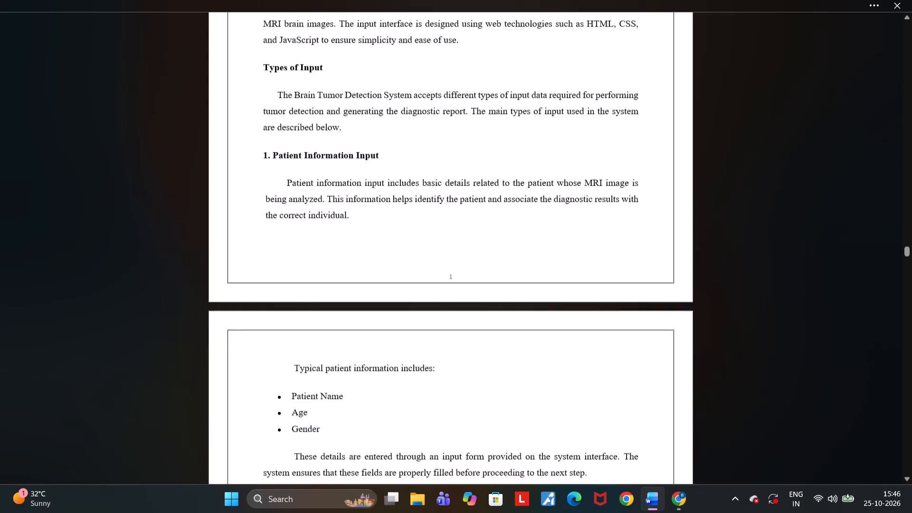
scroll(465, 246, down, 8)
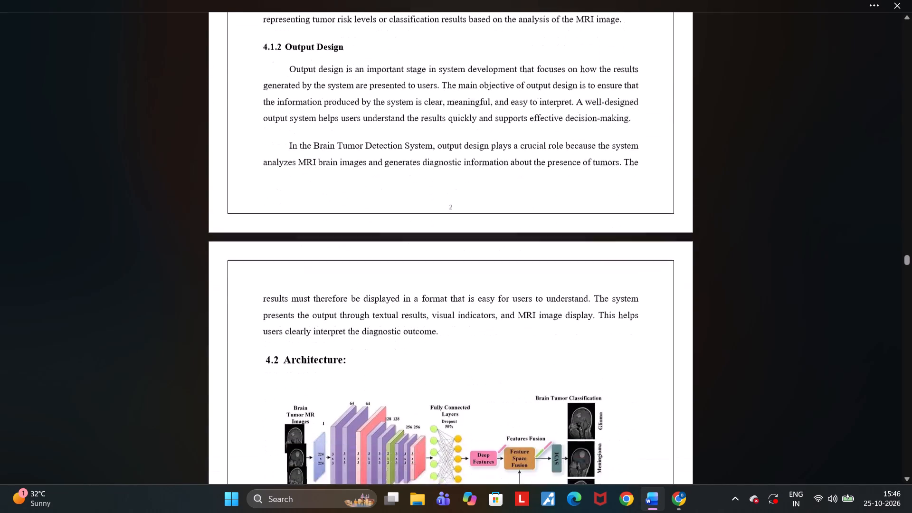
scroll(465, 246, down, 3)
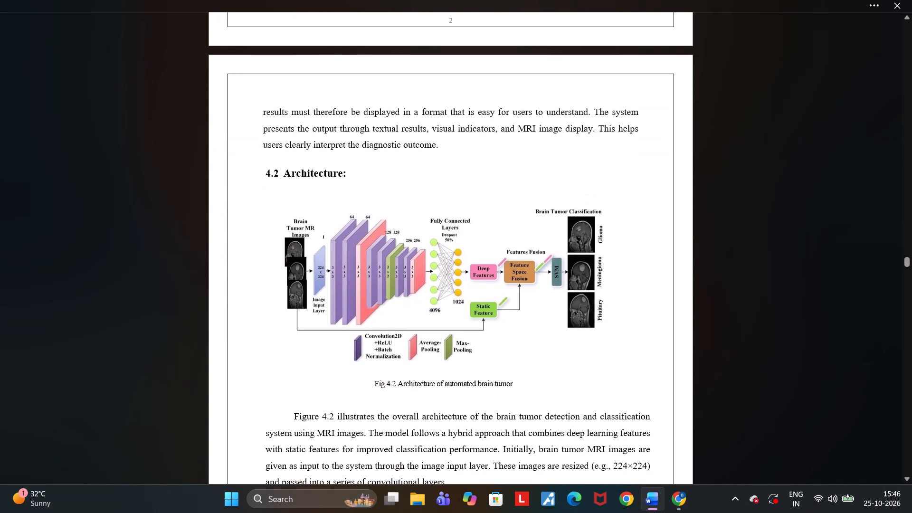
scroll(465, 246, down, 2)
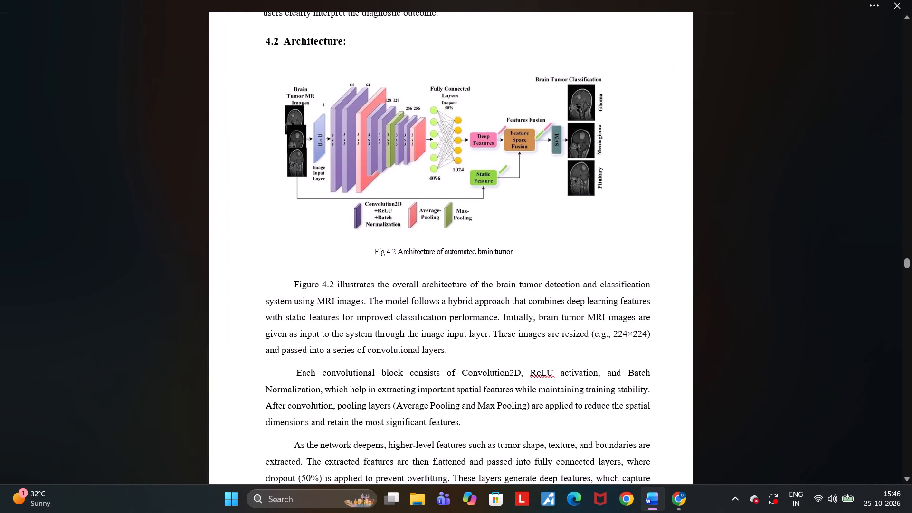
scroll(465, 246, down, 10)
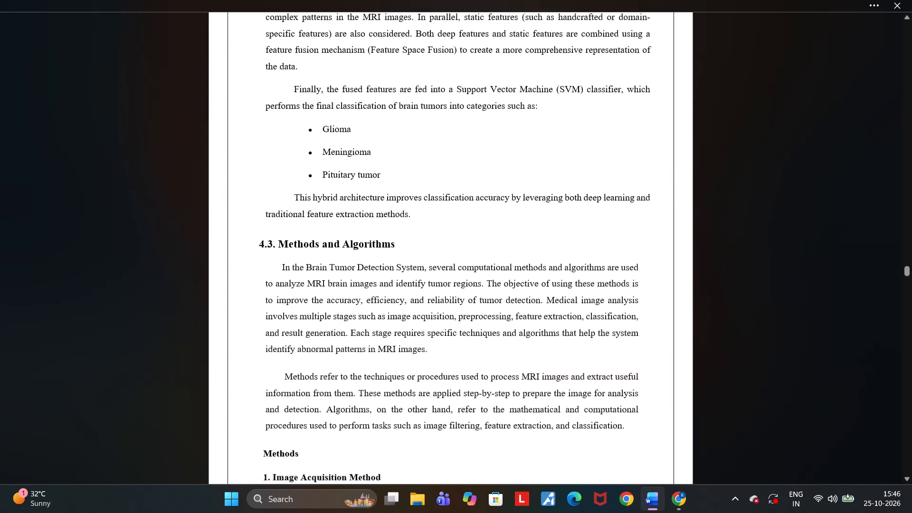
scroll(465, 246, down, 10)
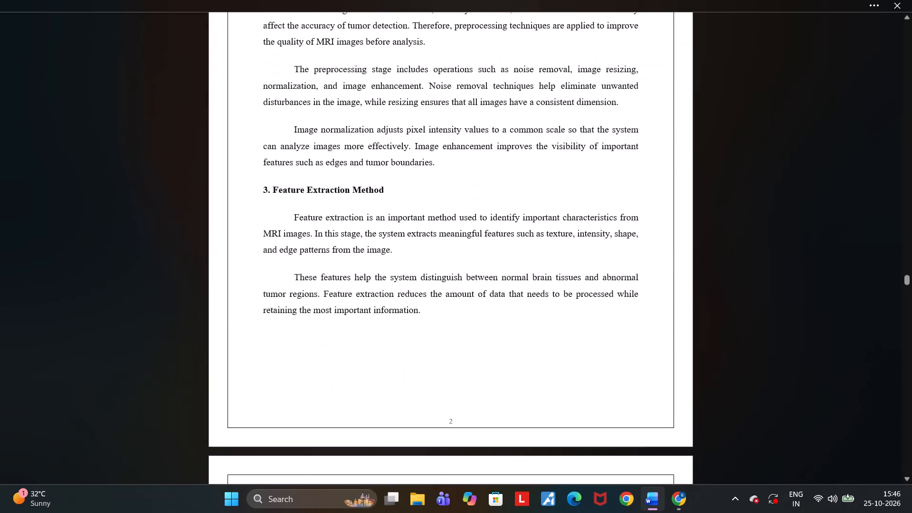
scroll(465, 246, down, 12)
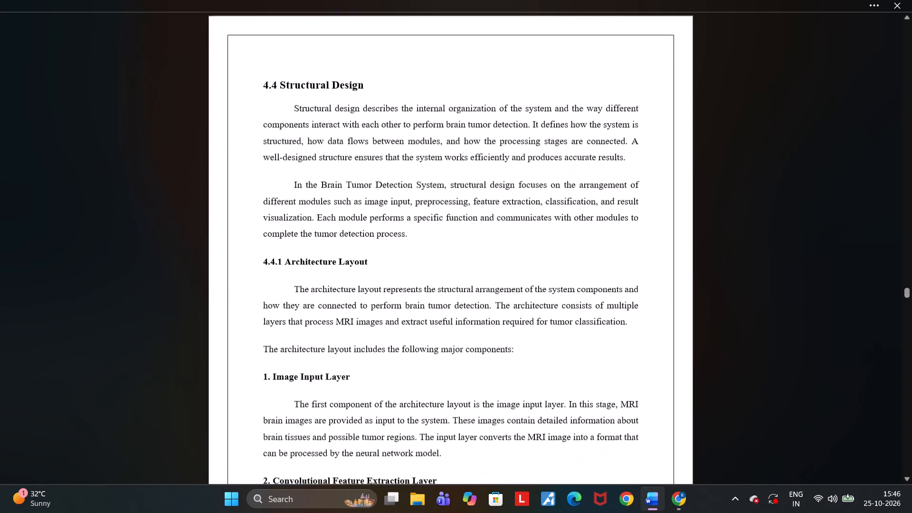
scroll(465, 246, down, 4)
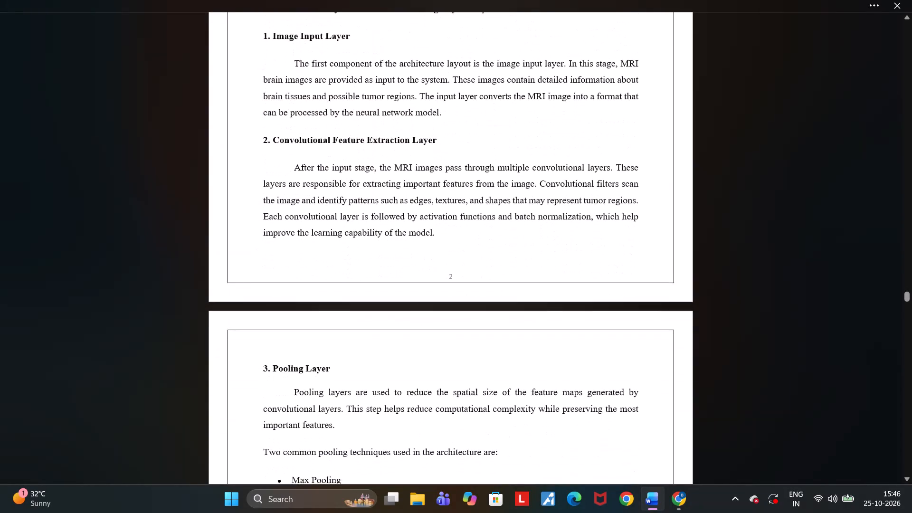
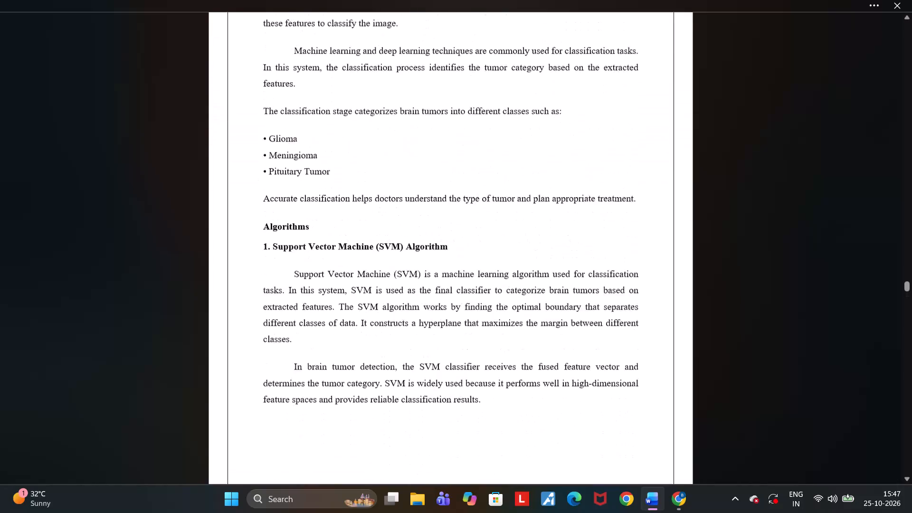
Look back through chapter 4, from the Algorithms part up to the CHAPTER 4: DESIGN heading.
scroll(465, 246, up, 14)
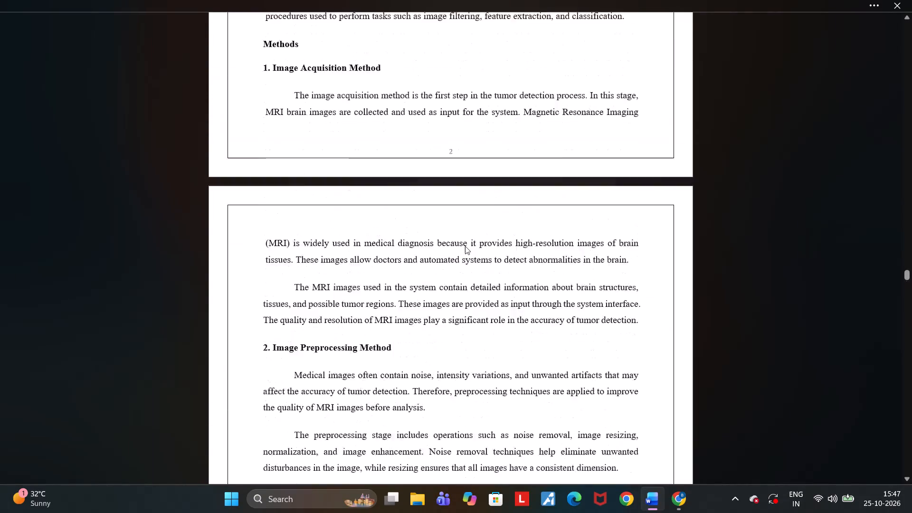
scroll(465, 246, up, 14)
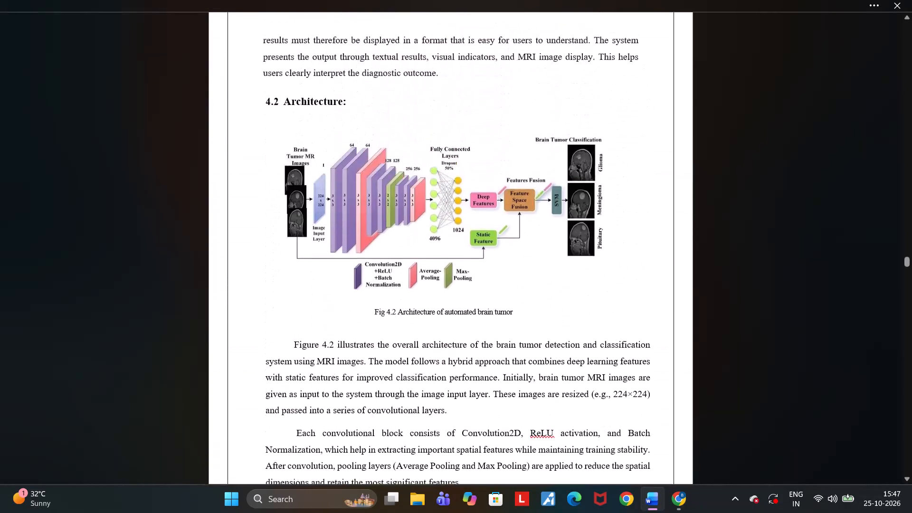
scroll(465, 246, up, 13)
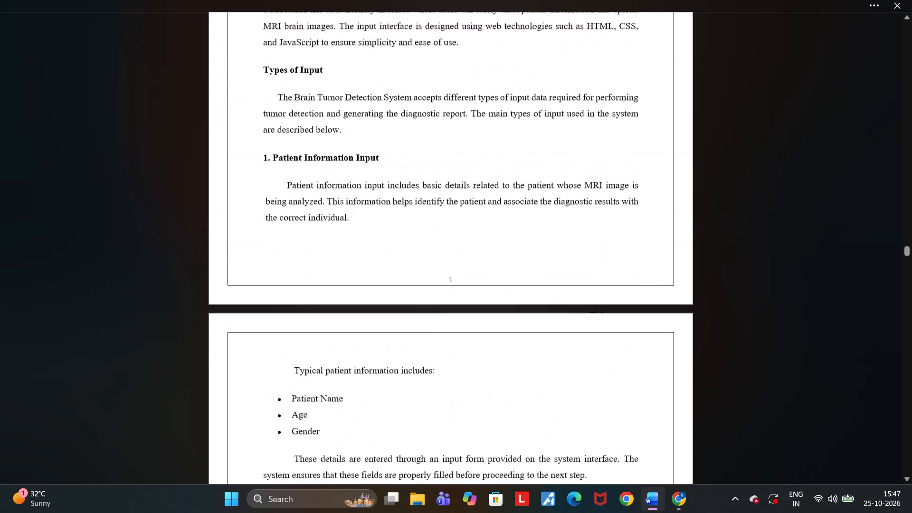
scroll(465, 246, up, 13)
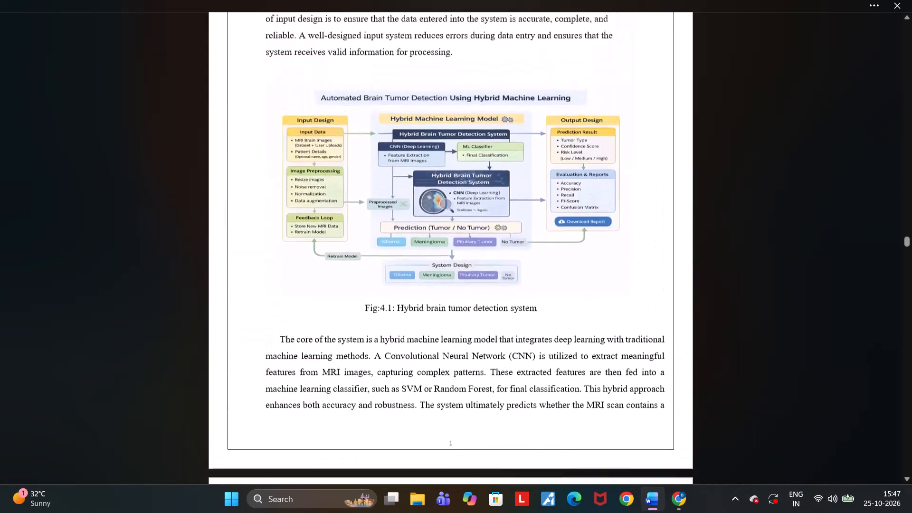
scroll(465, 246, up, 2)
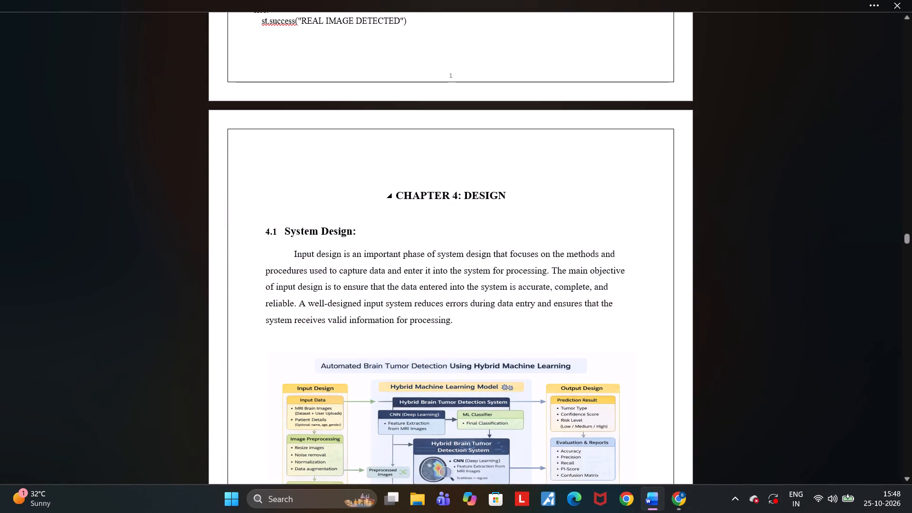
drag(464, 195, 474, 205)
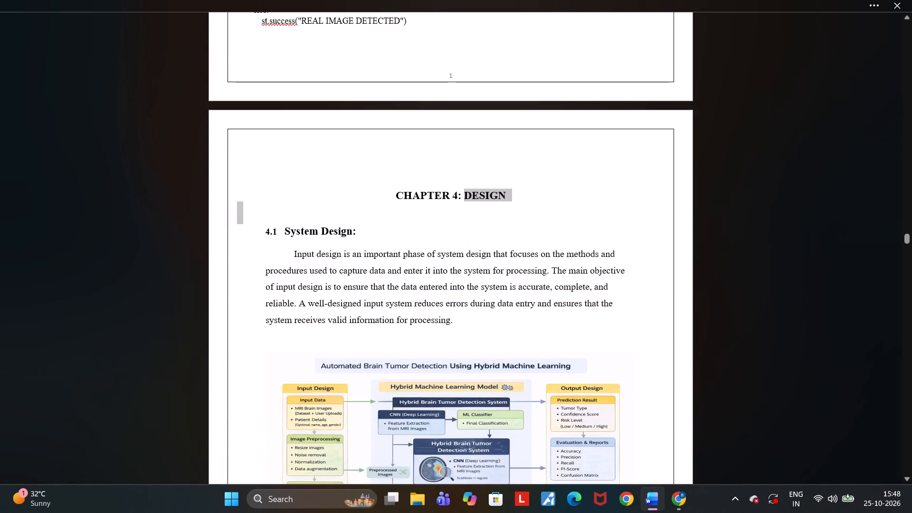
drag(474, 205, 471, 211)
click(488, 162)
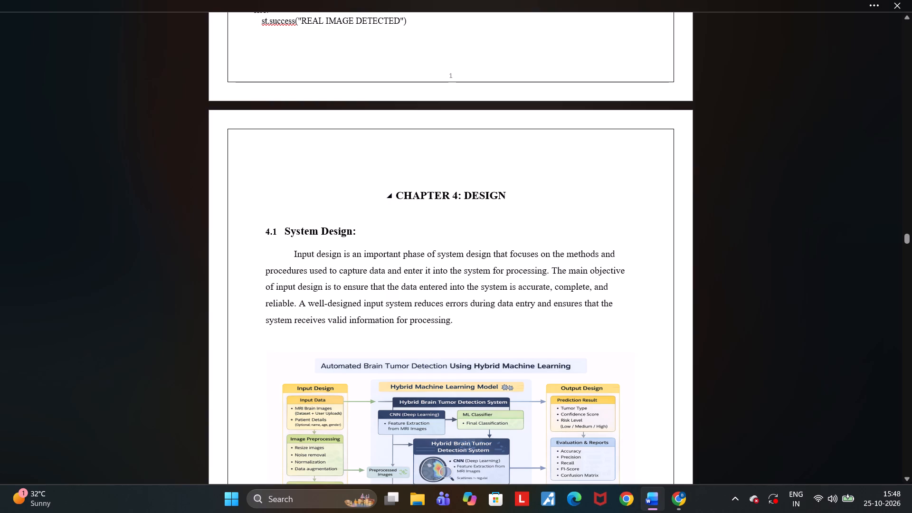
drag(396, 194, 394, 241)
key(ctrl+c)
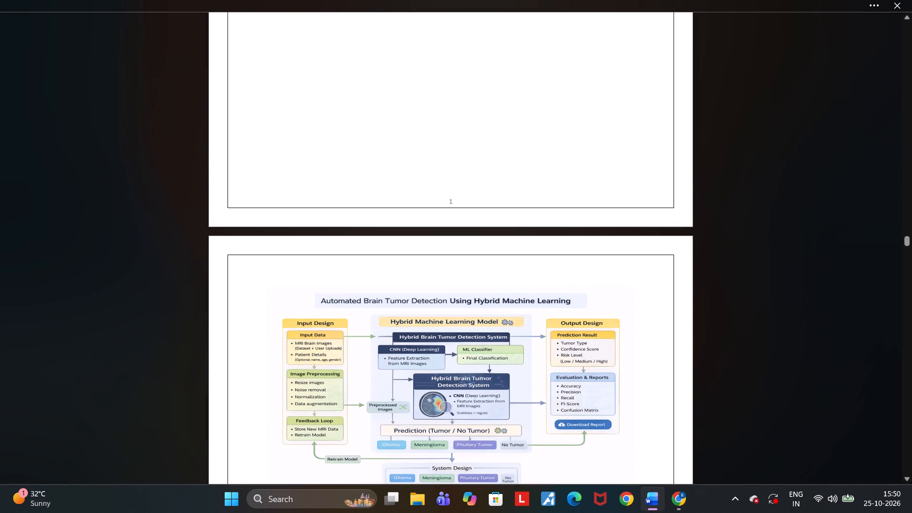
click(568, 407)
scroll(560, 362, down, 1)
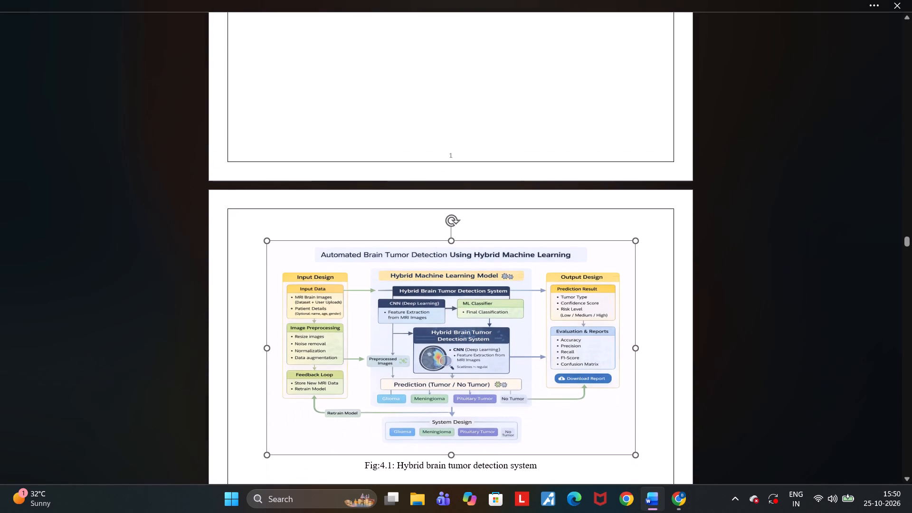
key(Delete)
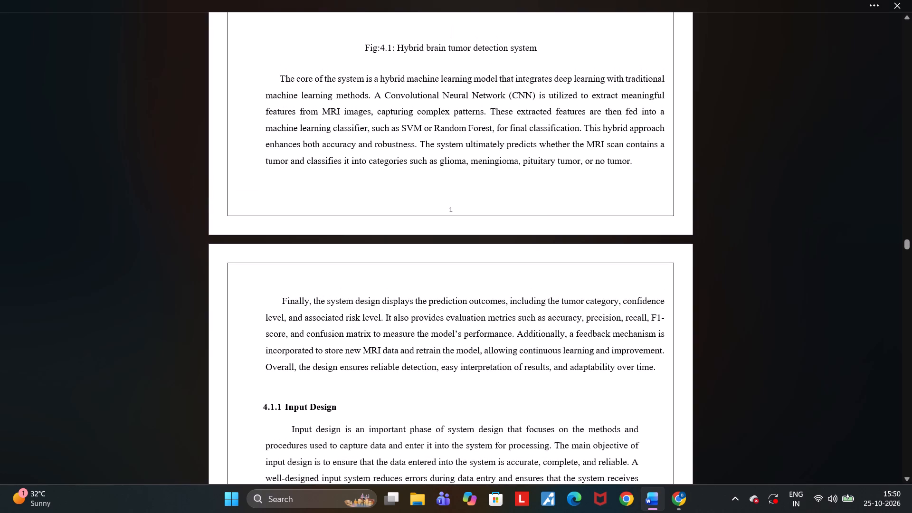
Insert nine blank lines directly above the Fig:4.1 caption to make room for the new figure.
scroll(539, 212, up, 4)
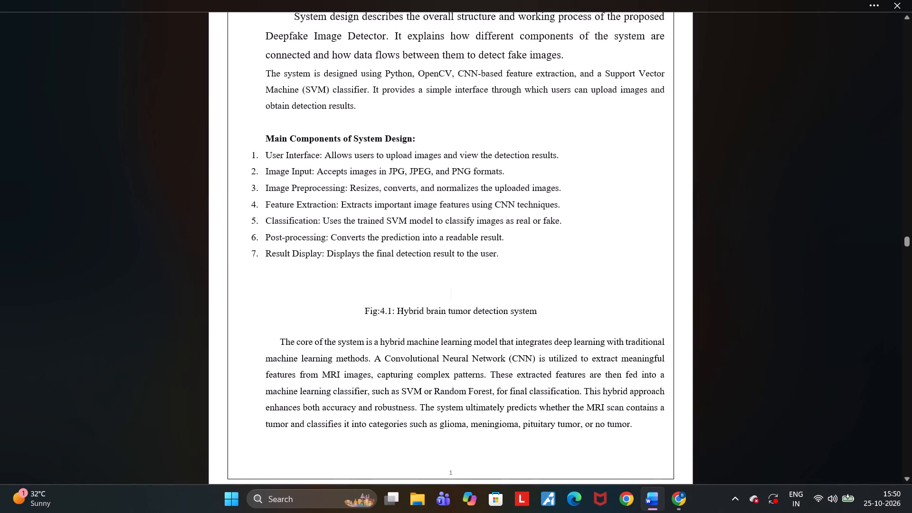
click(361, 304)
key(Return)
key(Return)
key(Return)
key(Return)
key(Return)
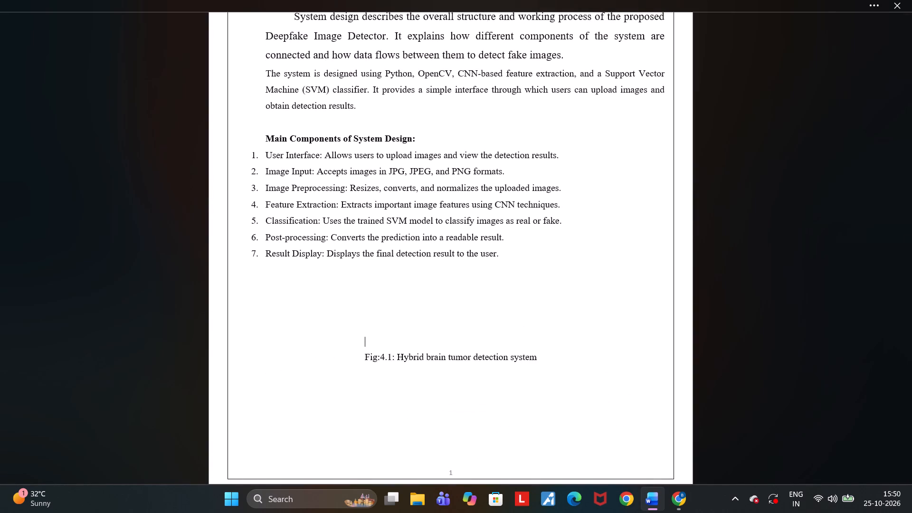
key(Return)
key(Return)
key(Return)
key(Return)
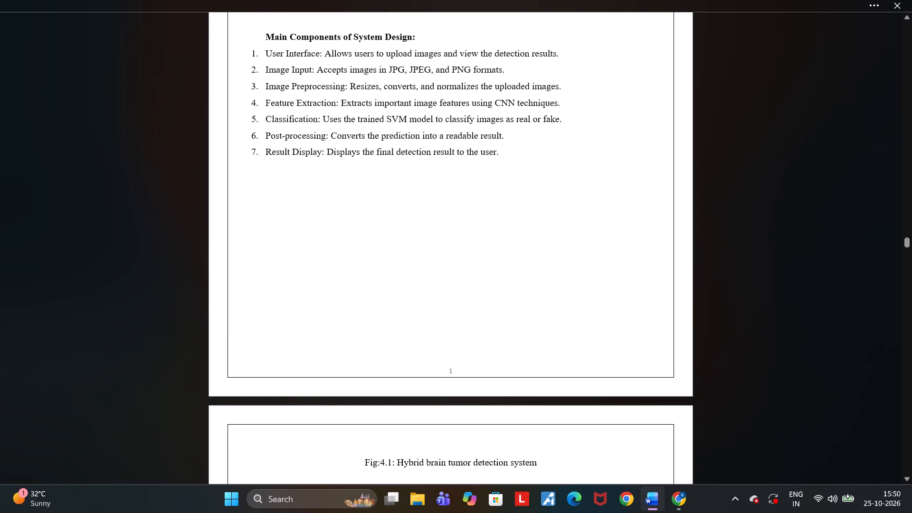
Remove the extra blank space above the CHAPTER 4: DESIGN heading, keeping the heading at the top of its own page.
scroll(483, 184, up, 3)
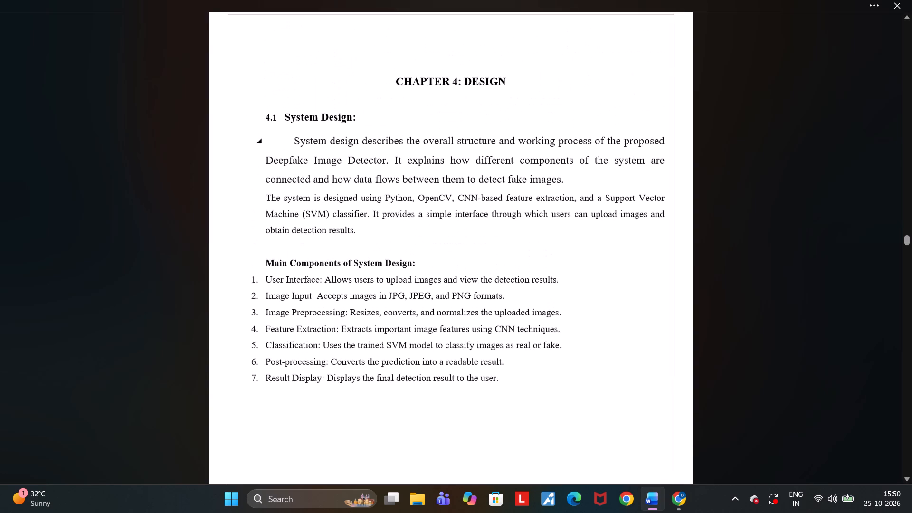
scroll(483, 184, up, 1)
click(395, 133)
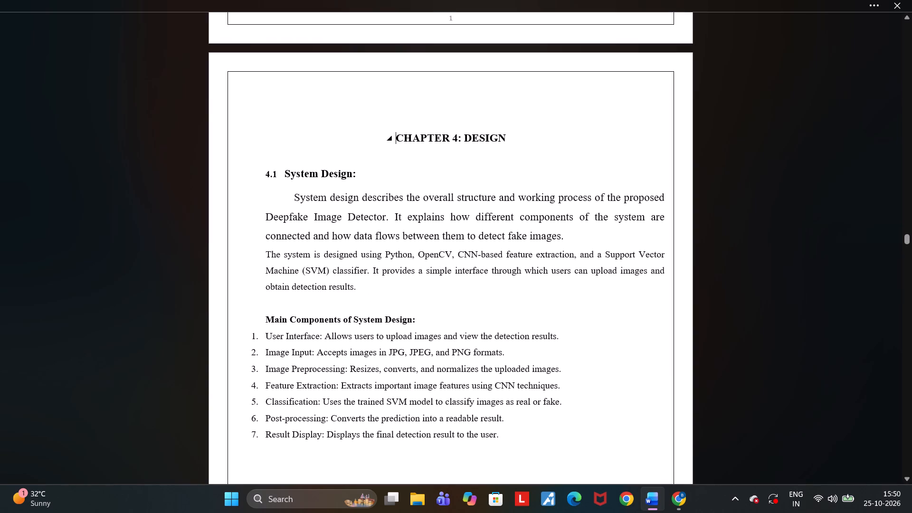
key(BackSpace)
key(BackSpace)
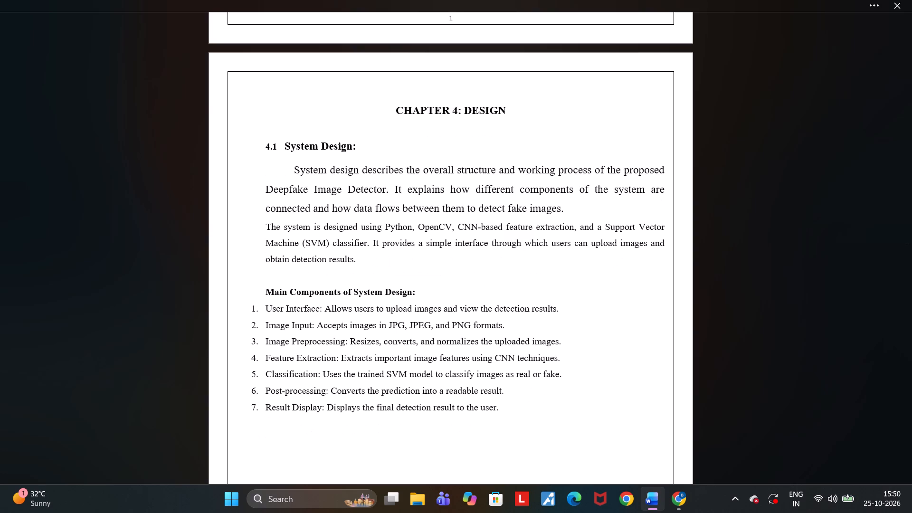
key(BackSpace)
key(Return)
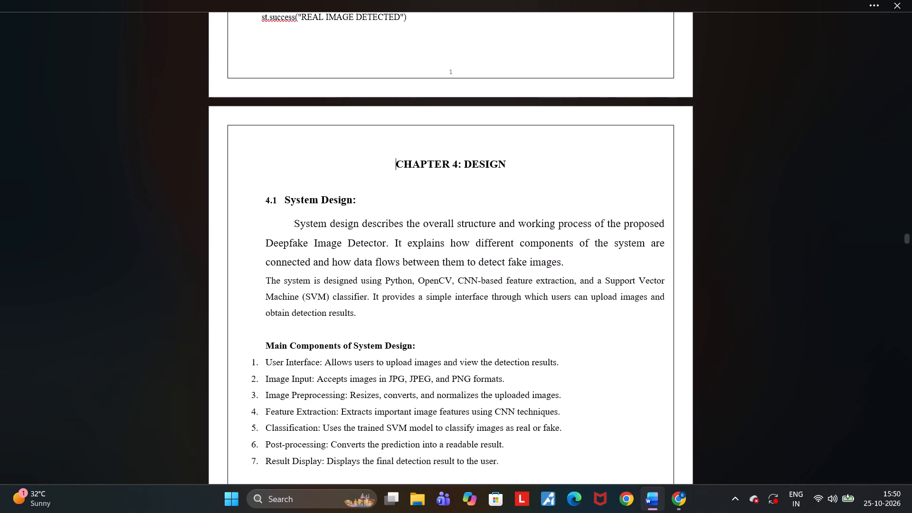
Add one more blank line above the Fig:4.1 caption, keeping the caption on the same page as the components list.
scroll(395, 133, down, 3)
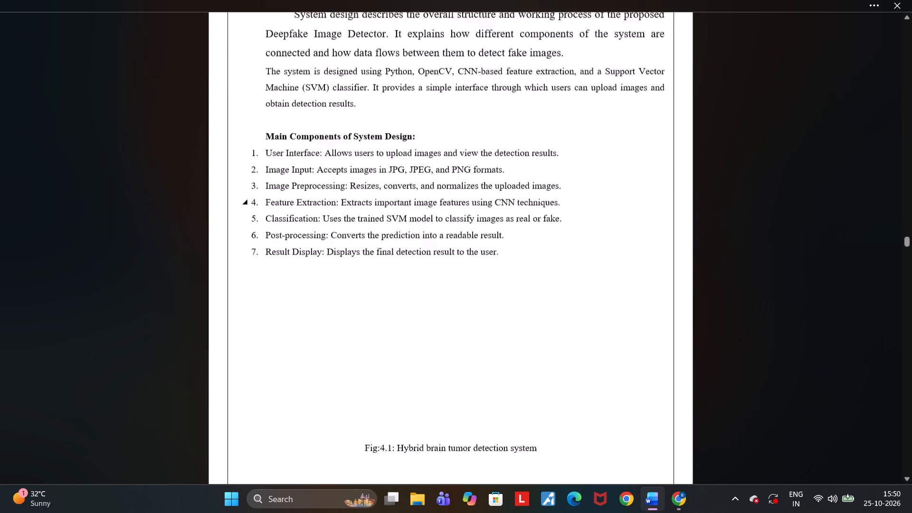
scroll(395, 133, down, 1)
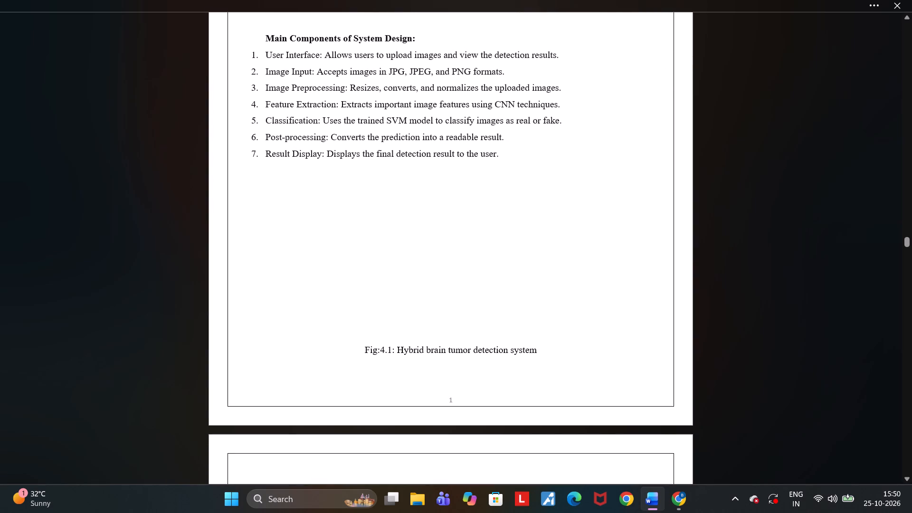
click(362, 348)
key(Return)
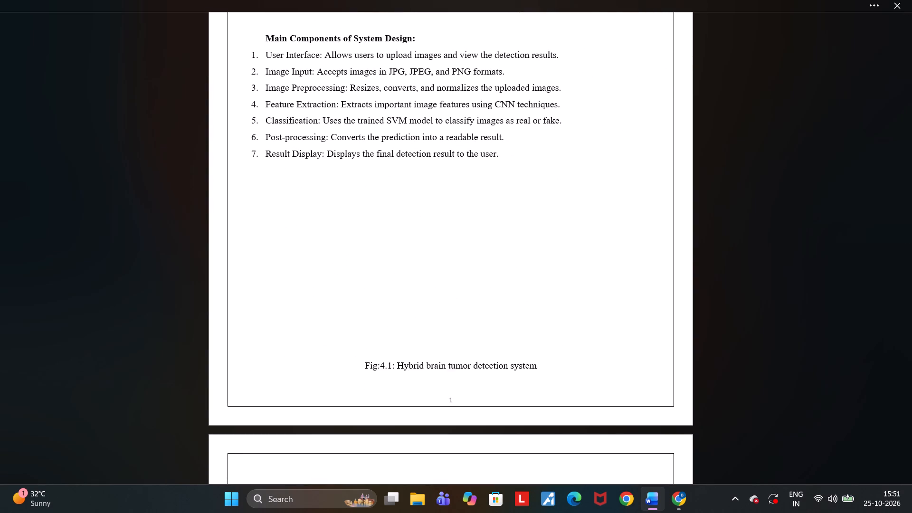
key(Return)
key(BackSpace)
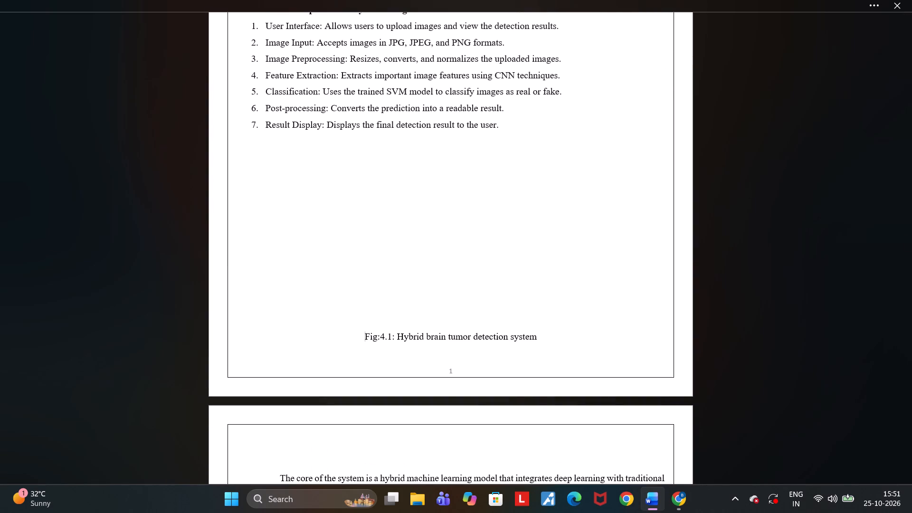
scroll(362, 348, up, 2)
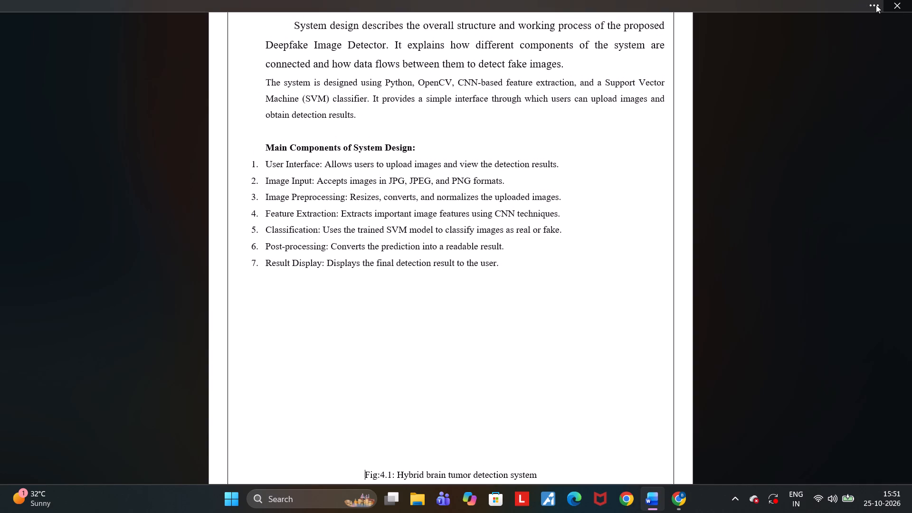
Insert the Deepfake Detector System Design picture from the Downloads folder at the start of the Fig:4.1 caption.
click(876, 5)
click(81, 38)
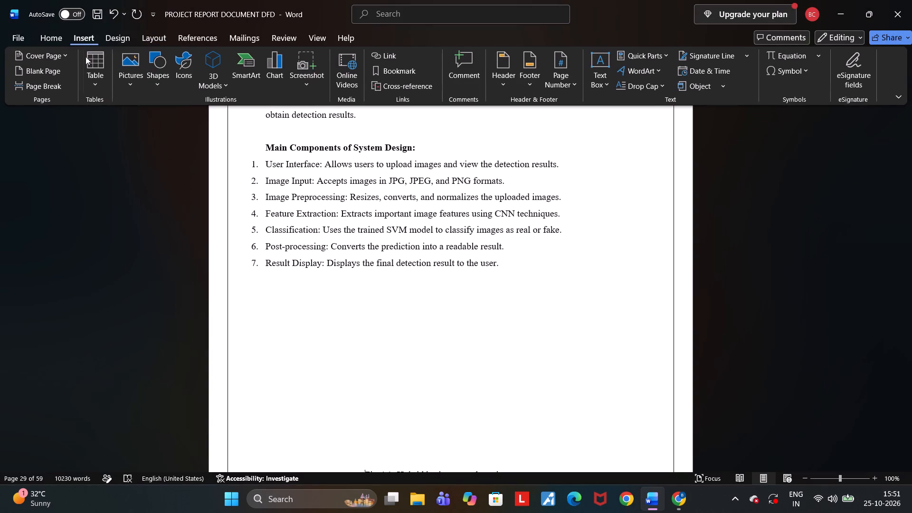
click(123, 73)
click(141, 119)
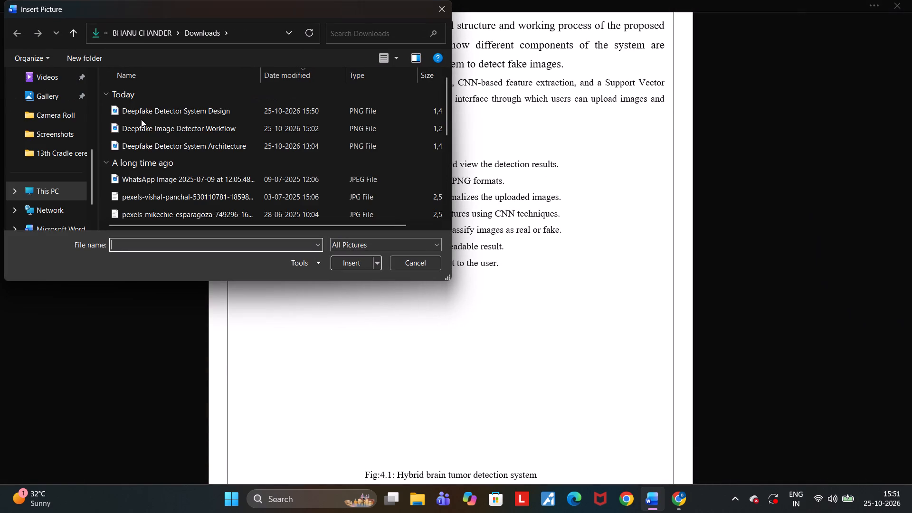
click(168, 115)
click(353, 263)
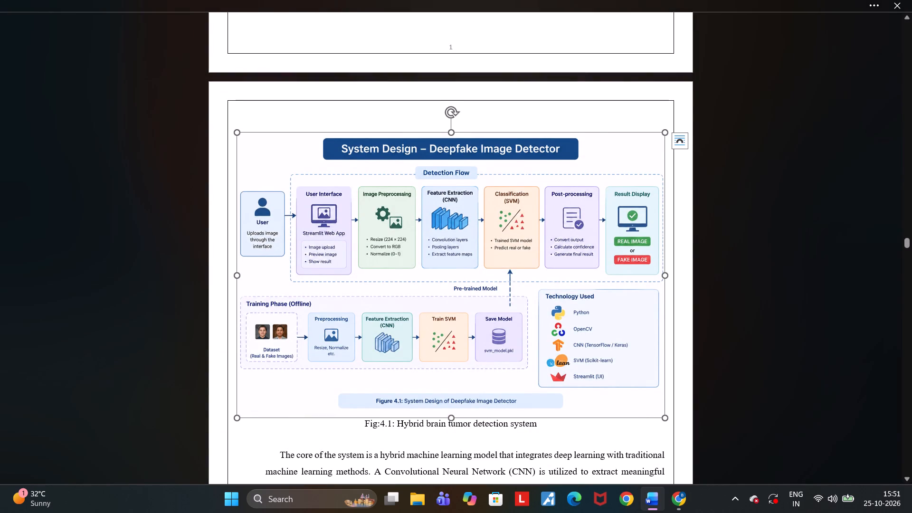
Shrink the inserted system design picture proportionally to about 40% of its inserted width.
drag(662, 417, 535, 282)
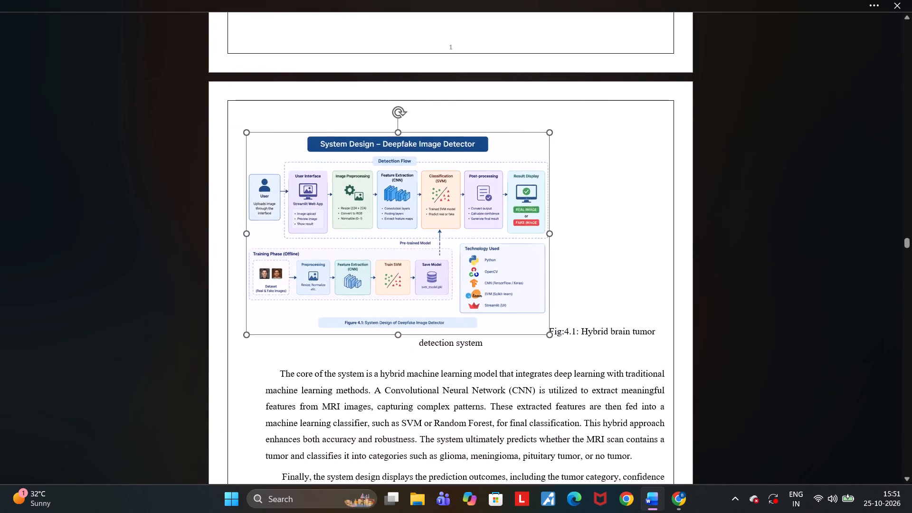
drag(535, 282, 408, 173)
drag(408, 173, 382, 176)
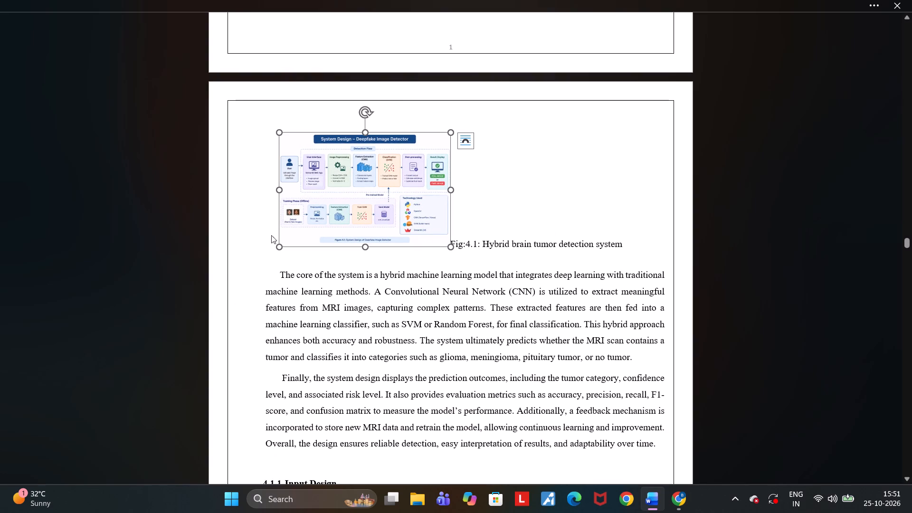
Remove the blank lines above the system design picture so it sits directly below item 7 of the components list.
click(260, 238)
key(BackSpace)
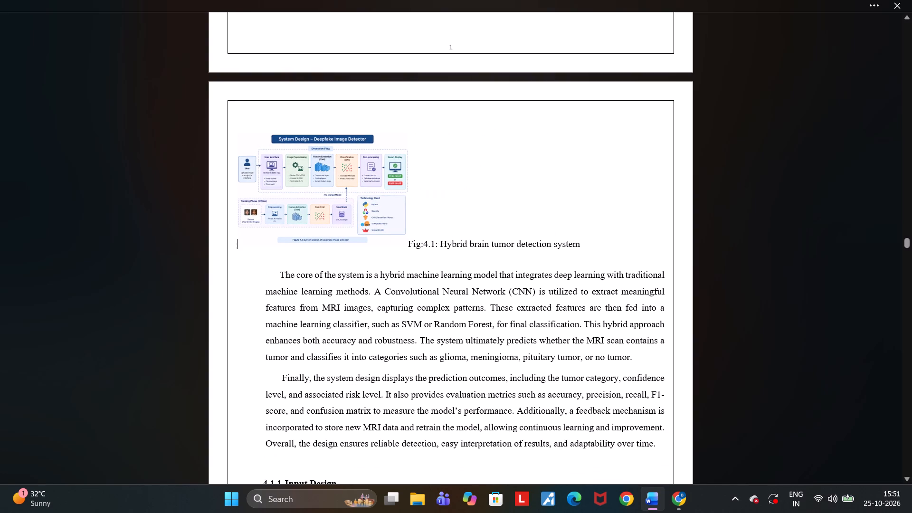
key(BackSpace)
key(BackSpace)
key(BackSpace)
key(BackSpace)
key(BackSpace)
key(BackSpace)
key(BackSpace)
scroll(260, 238, up, 1)
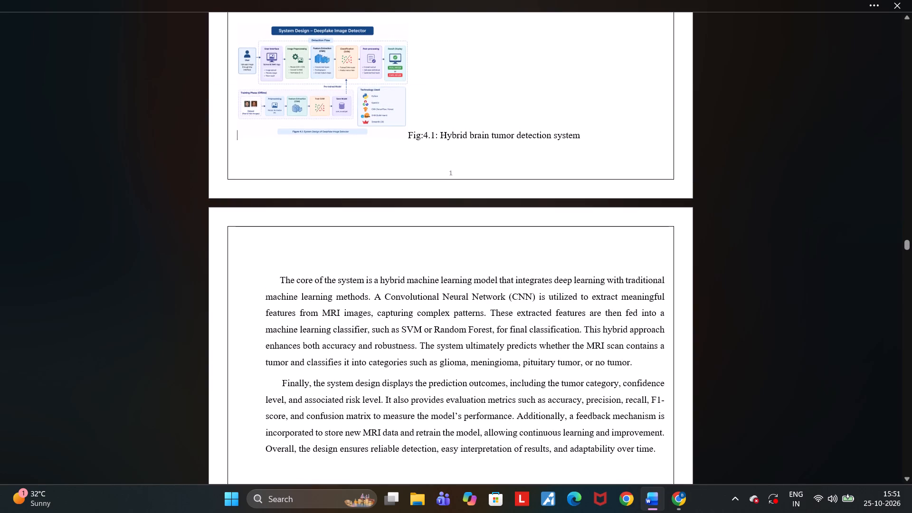
scroll(260, 238, up, 1)
key(BackSpace)
key(BackSpace)
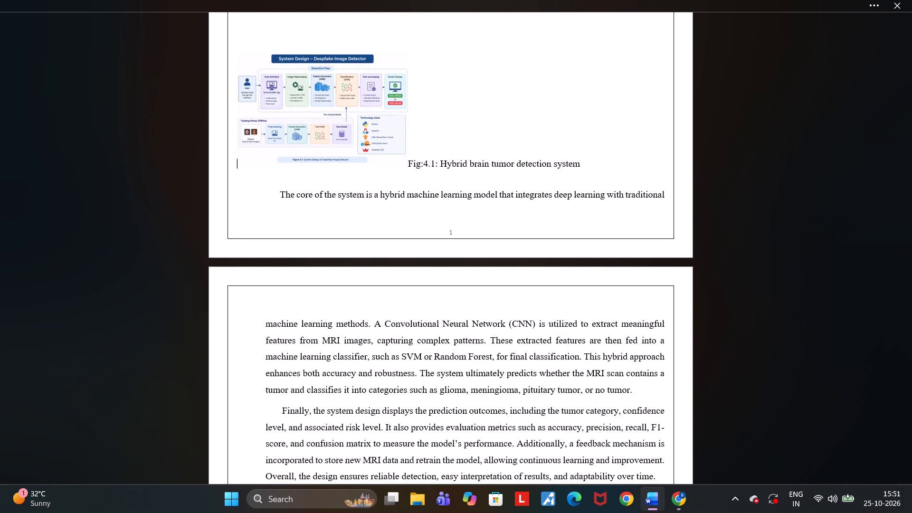
key(BackSpace)
key(BackSpace)
scroll(212, 221, up, 2)
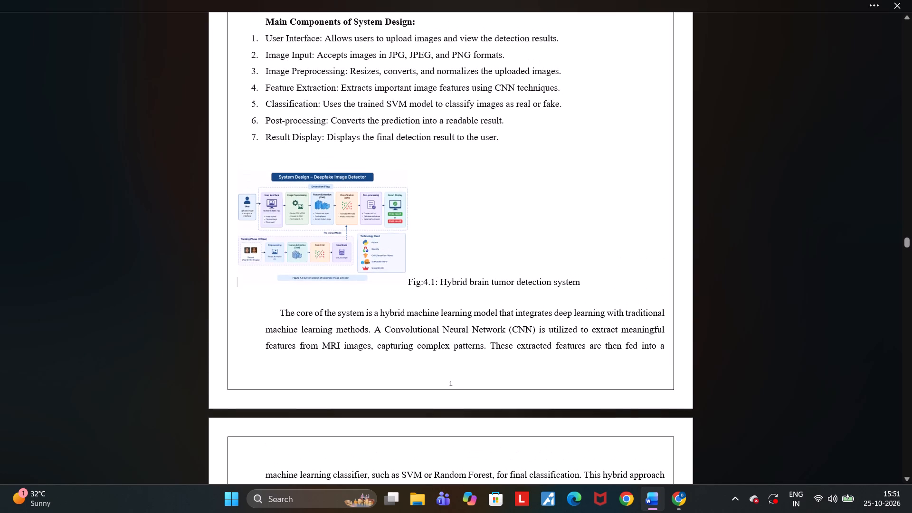
key(BackSpace)
Indent the system design picture with 20 spaces, moving it toward the centre of the page.
key(space)
key(space)
key(space)
key(space)
key(space)
key(space)
key(space)
key(space)
key(space)
key(space)
key(space)
key(space)
key(space)
key(space)
key(space)
key(space)
key(space)
key(space)
key(space)
key(space)
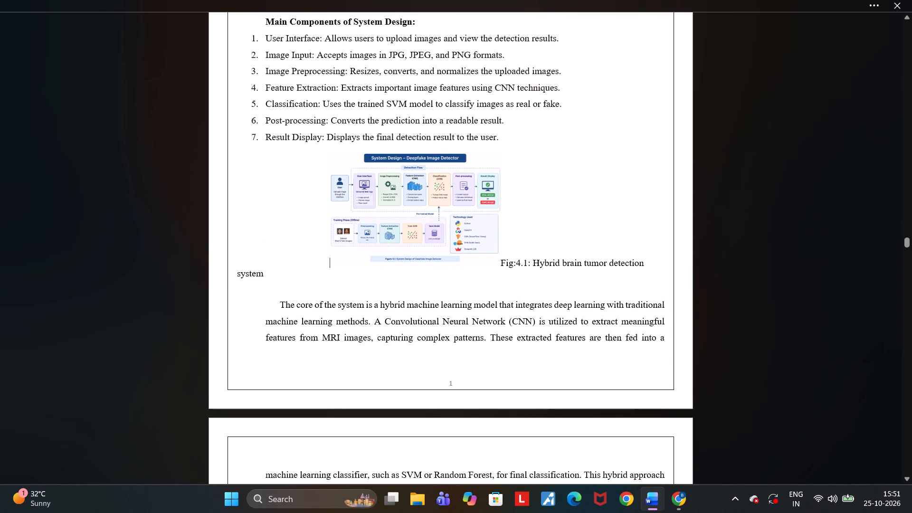
Move the Fig:4.1 caption off the picture's line, placing it five lines down with blank lines between them.
click(504, 262)
click(504, 262)
key(Left)
key(Return)
key(Return)
key(Return)
key(Return)
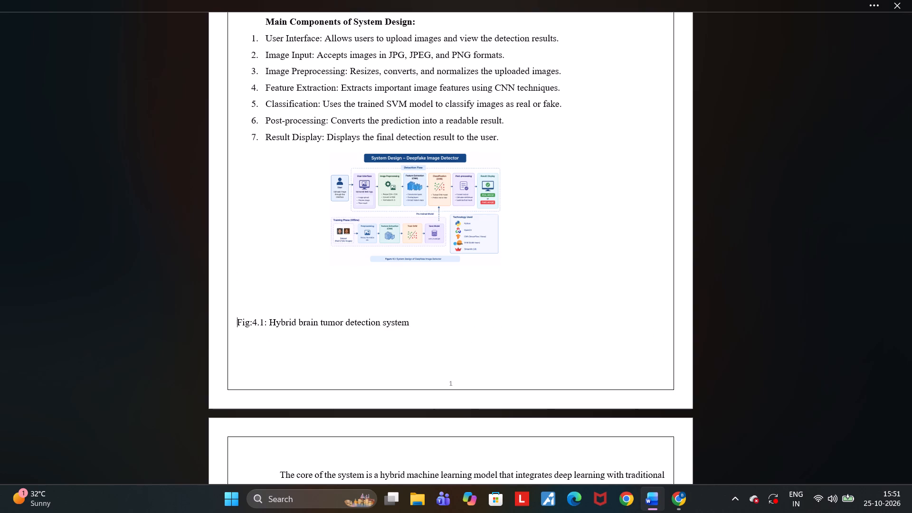
key(Return)
key(Return)
key(BackSpace)
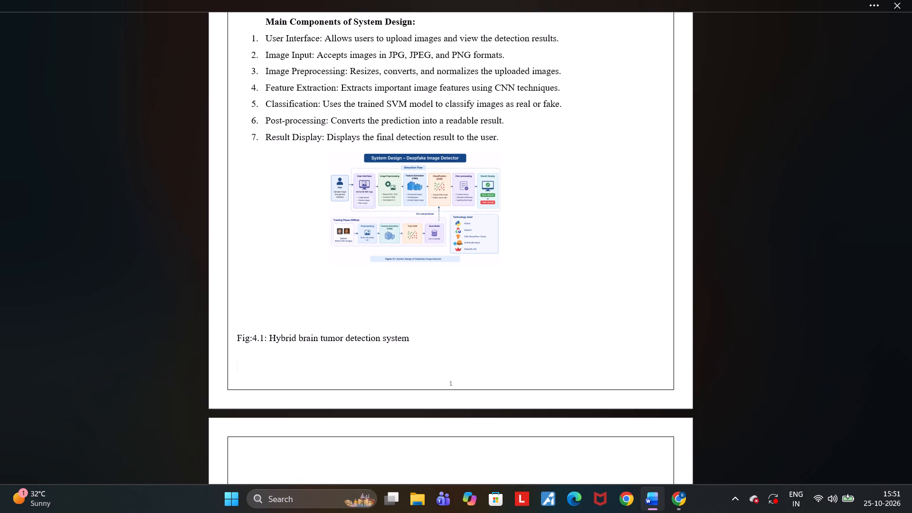
Indent the Fig:4.1 caption with 21 spaces so it sits roughly centred beneath the picture.
key(space)
key(space)
key(space)
key(space)
key(space)
key(space)
key(space)
key(space)
key(space)
key(space)
key(space)
key(space)
key(space)
key(space)
key(space)
key(space)
key(space)
key(space)
key(space)
key(space)
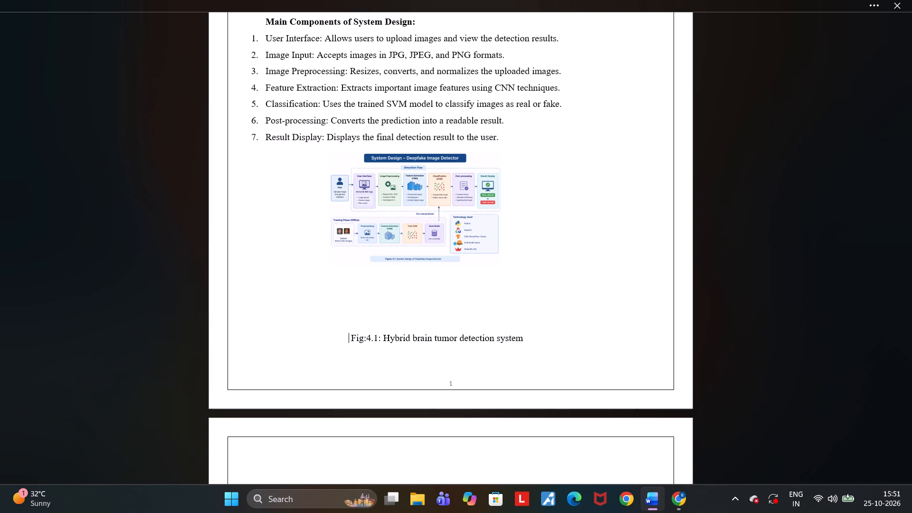
key(space)
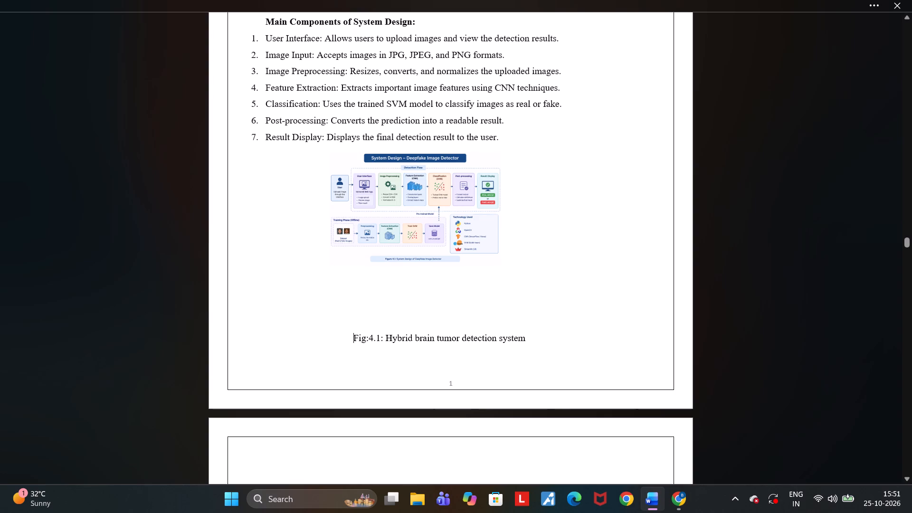
Enlarge the system design picture slightly and stretch its width almost to the page's right border, keeping the caption on the same page.
click(360, 220)
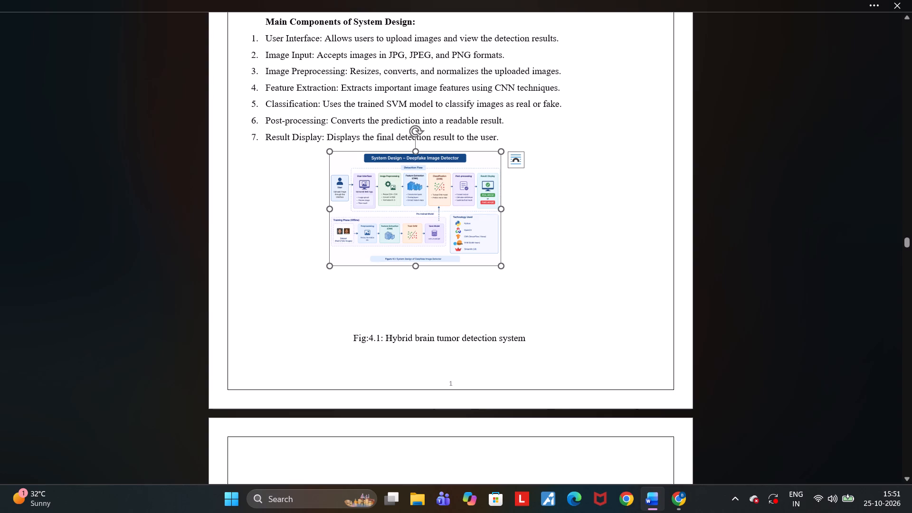
drag(499, 267, 553, 299)
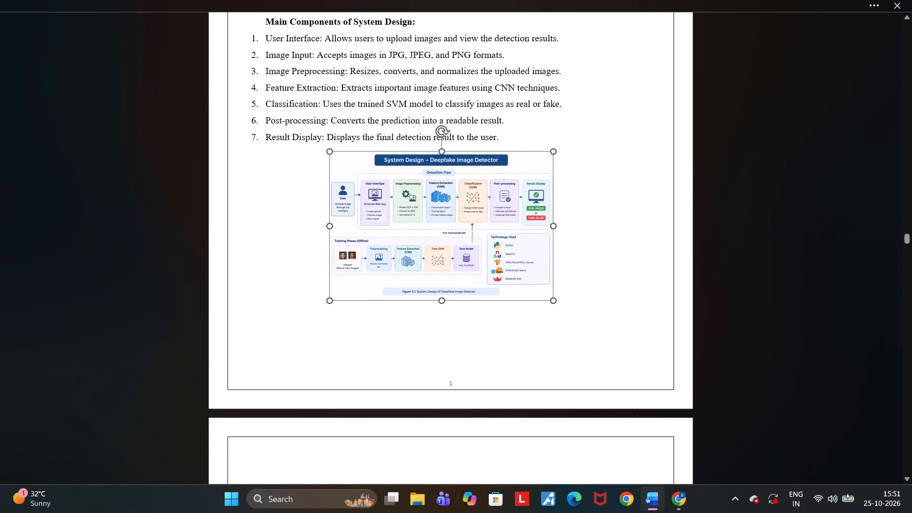
drag(553, 299, 474, 293)
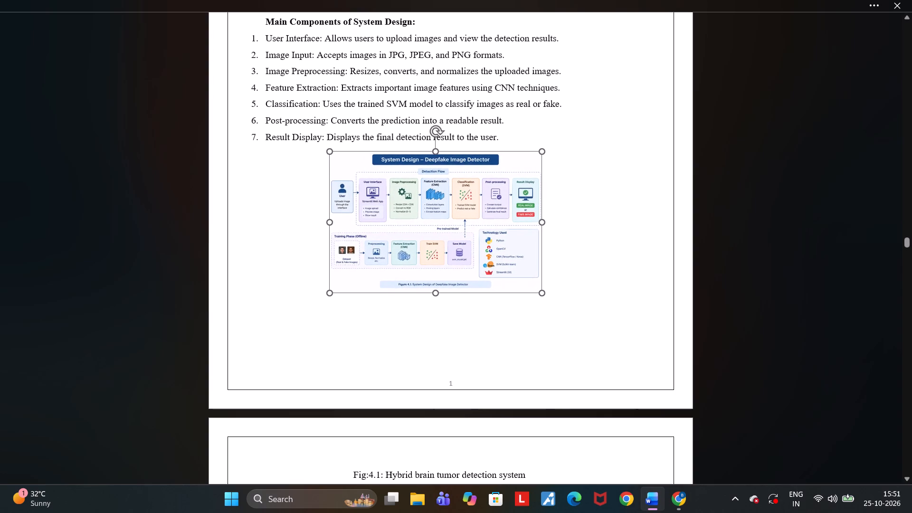
drag(474, 293, 429, 276)
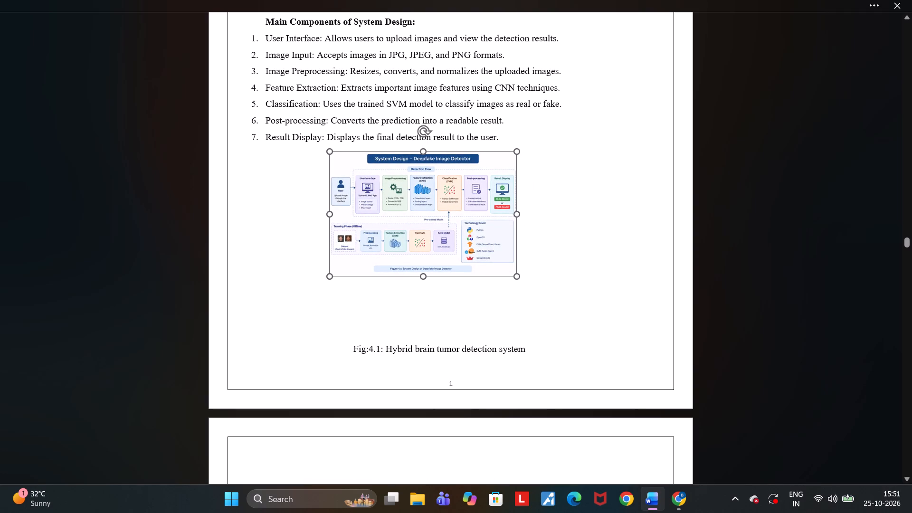
drag(429, 276, 434, 280)
drag(329, 219, 314, 219)
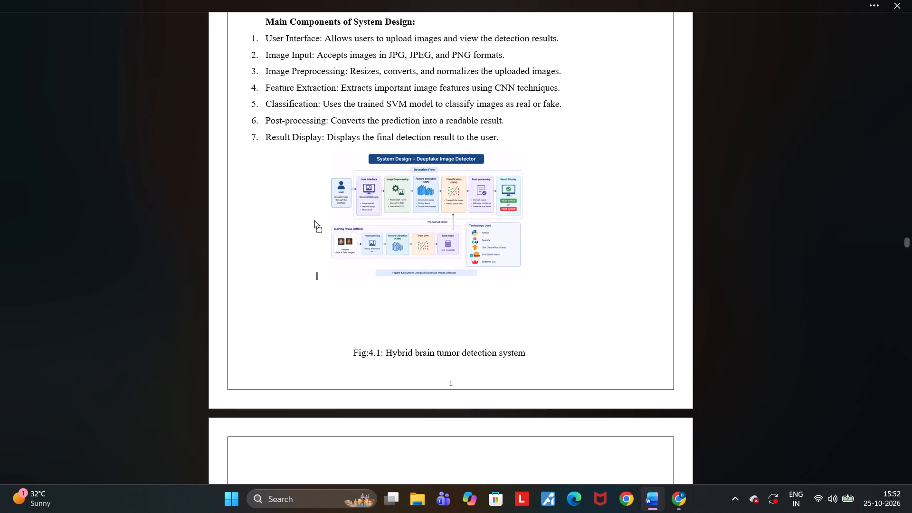
drag(314, 219, 318, 219)
drag(316, 217, 247, 215)
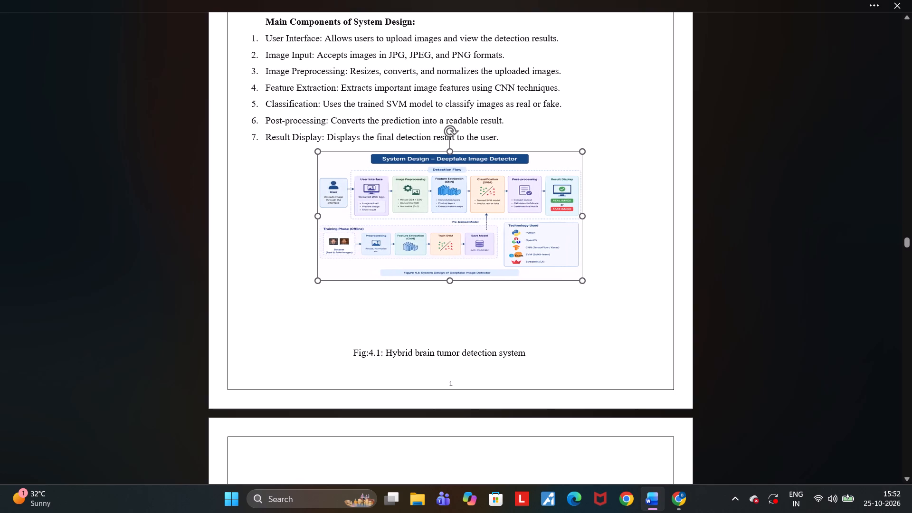
drag(247, 215, 243, 215)
drag(370, 214, 337, 217)
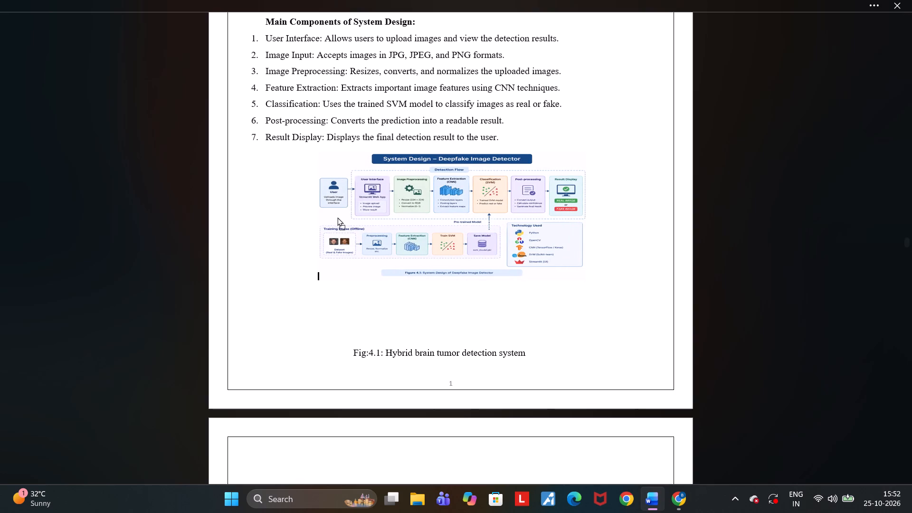
drag(337, 217, 332, 215)
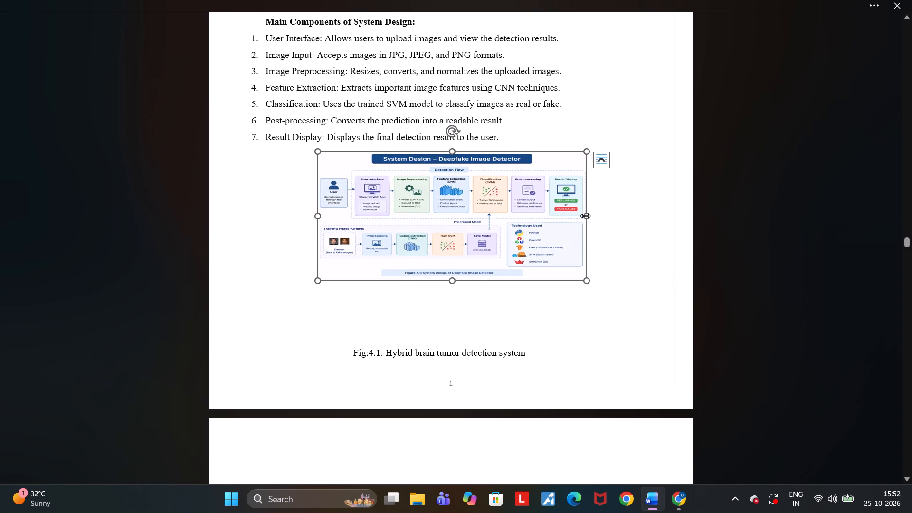
drag(585, 216, 637, 211)
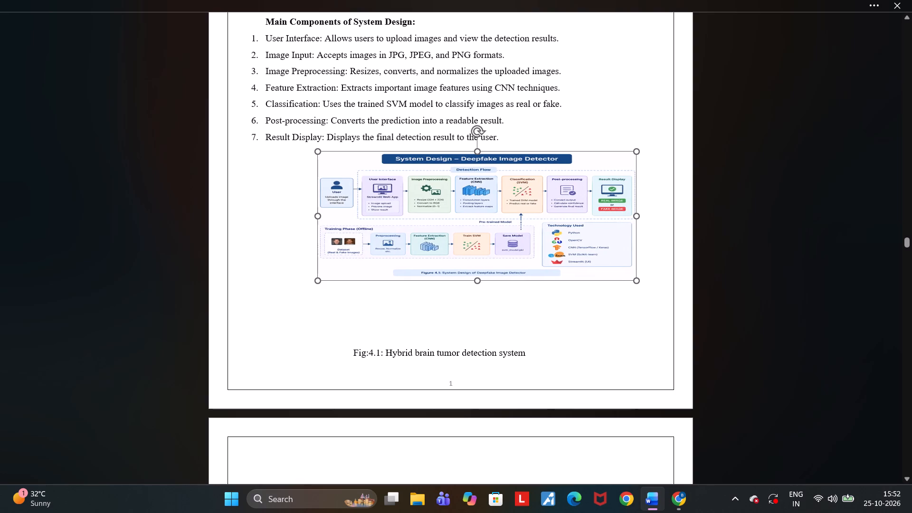
Delete items 6 and 7, Post-processing and Result Display, from the Main Components of System Design list.
click(306, 282)
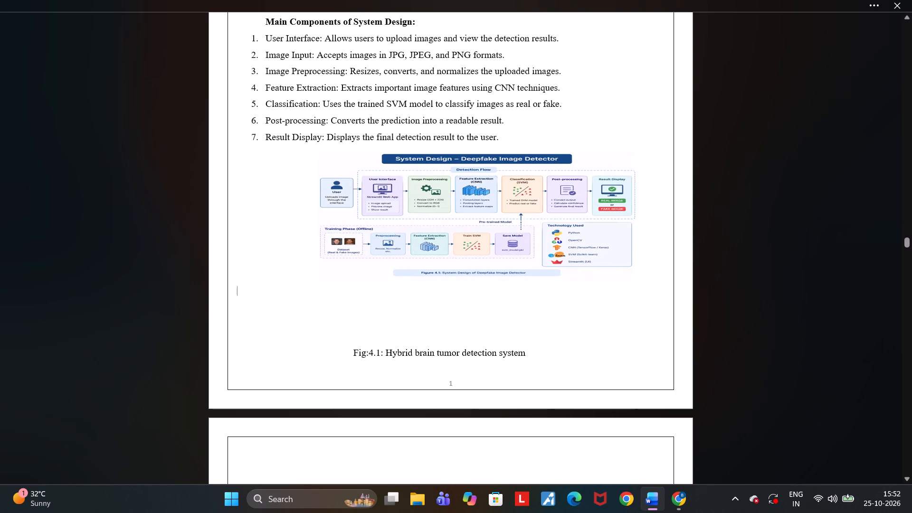
click(563, 105)
drag(563, 105, 323, 84)
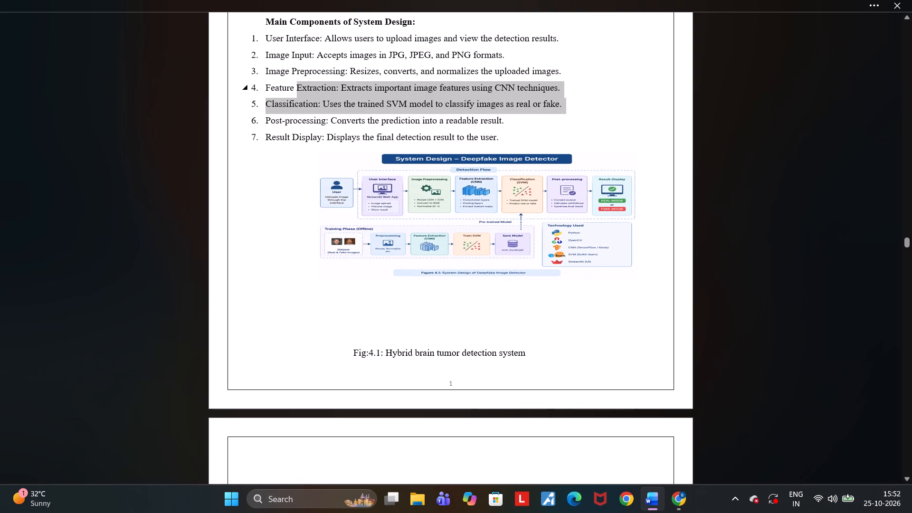
drag(323, 84, 608, 93)
click(608, 93)
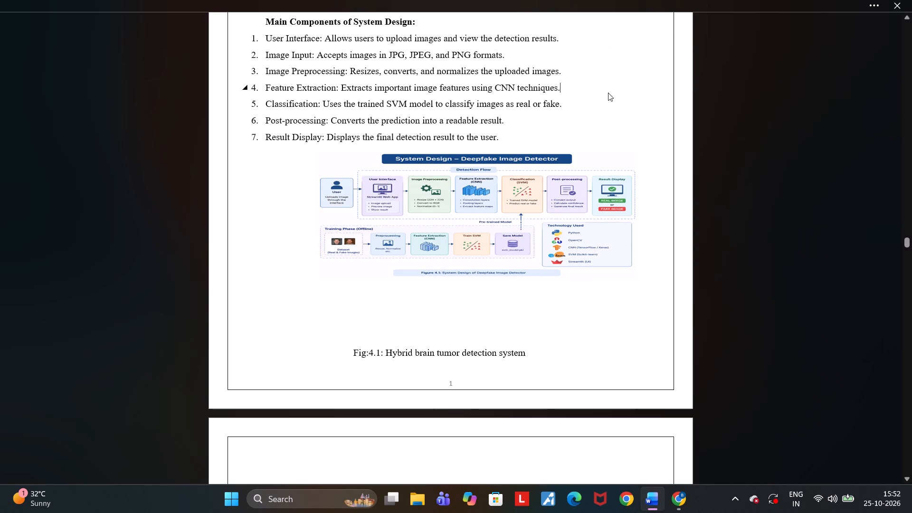
drag(502, 137, 291, 105)
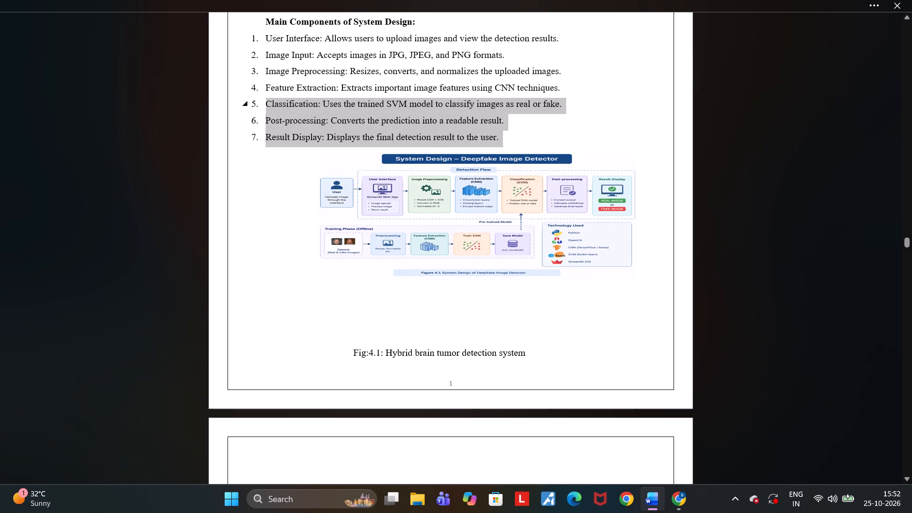
drag(291, 105, 245, 119)
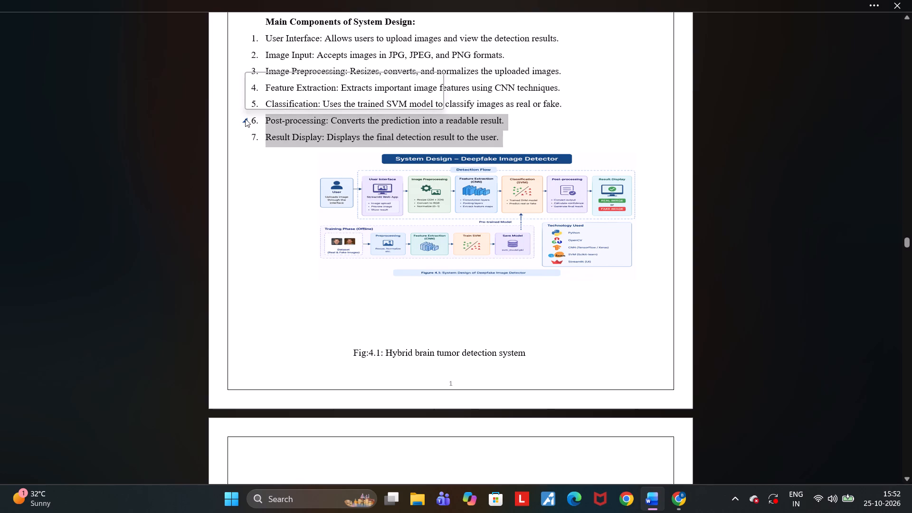
key(BackSpace)
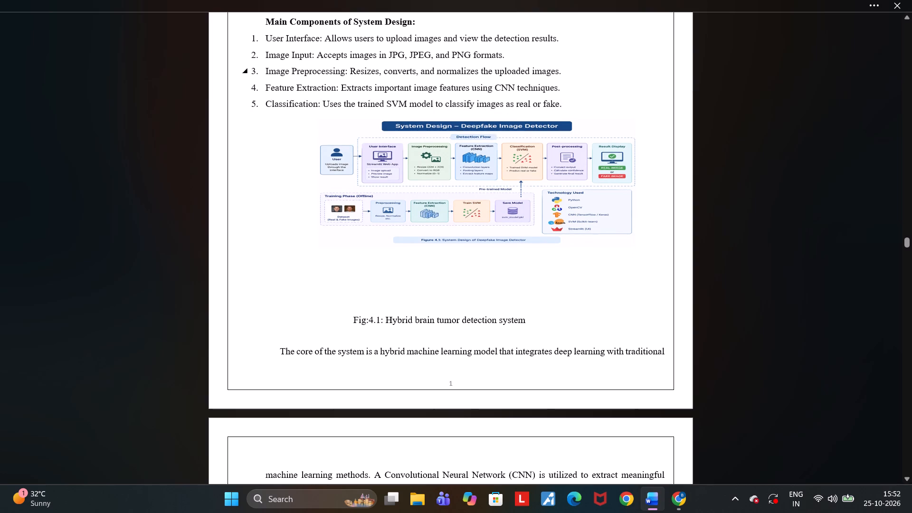
Insert a line break before the paragraph starting "The core of the system", pushing it to the following page.
click(504, 205)
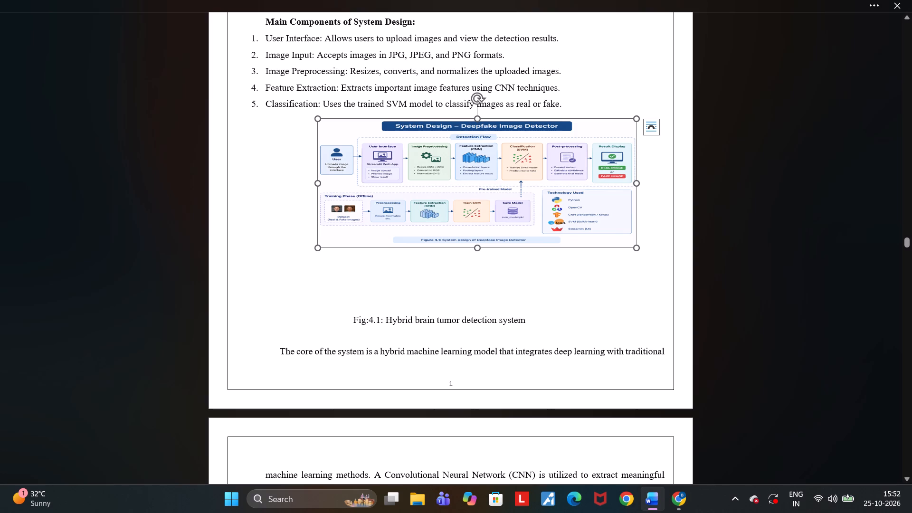
click(278, 353)
key(Return)
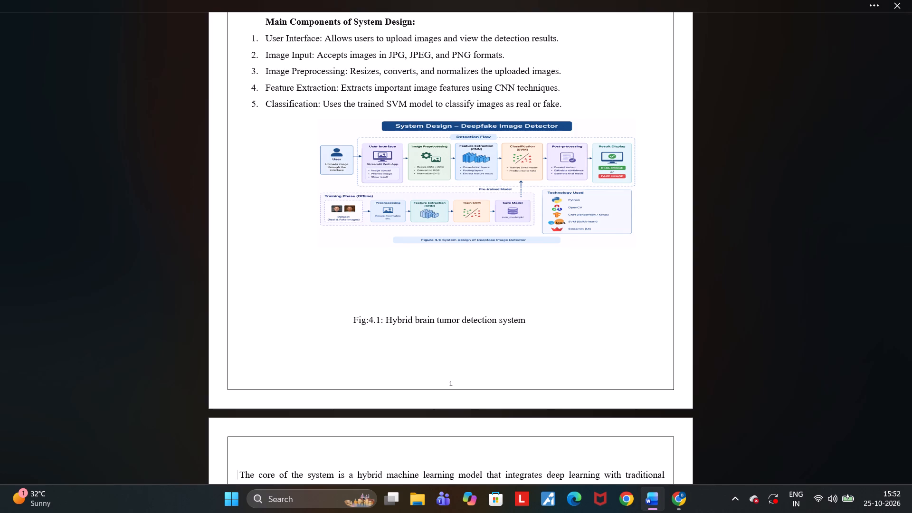
Add two more blank lines between the system design picture and the Fig:4.1 caption.
click(348, 321)
key(Return)
key(Return)
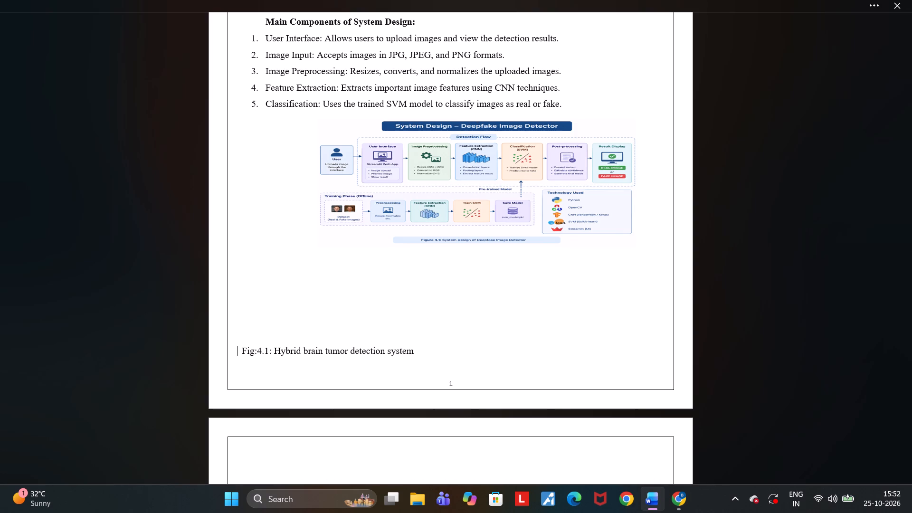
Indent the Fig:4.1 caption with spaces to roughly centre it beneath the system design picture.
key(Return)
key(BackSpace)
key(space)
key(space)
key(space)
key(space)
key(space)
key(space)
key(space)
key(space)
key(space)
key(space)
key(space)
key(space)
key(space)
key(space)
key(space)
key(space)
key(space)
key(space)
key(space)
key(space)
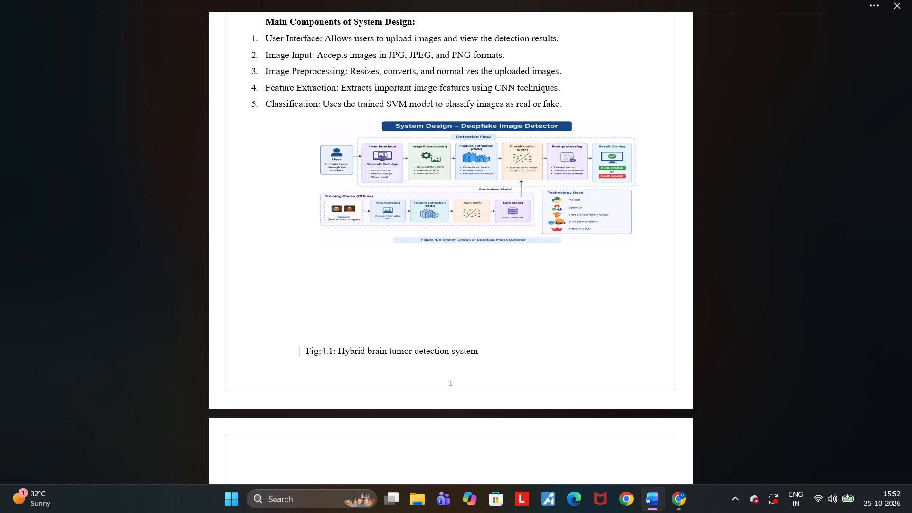
Stretch the system design picture's height downward until it nearly reaches the bottom border of its page.
click(430, 194)
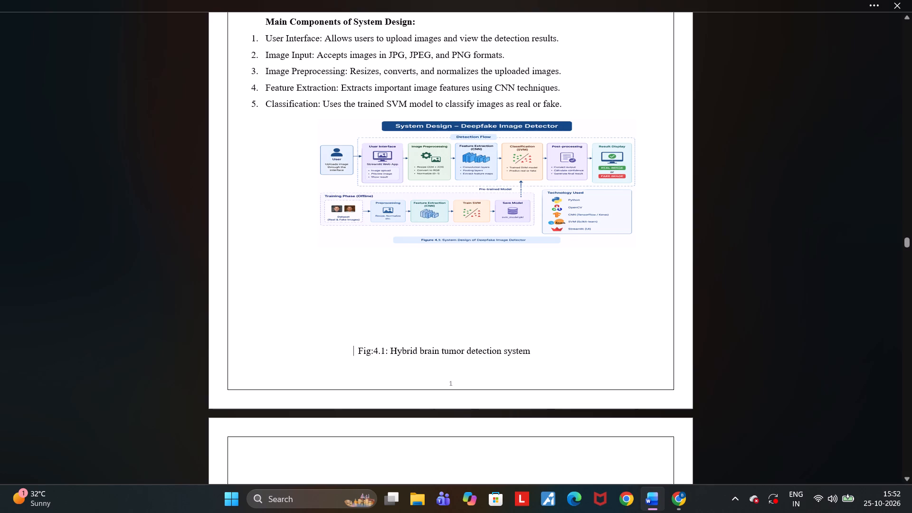
click(476, 248)
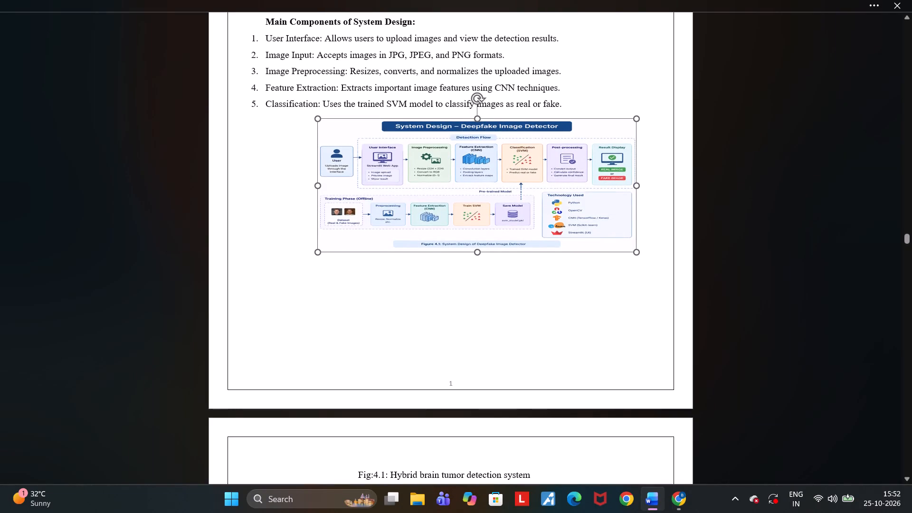
click(473, 252)
drag(473, 252, 488, 238)
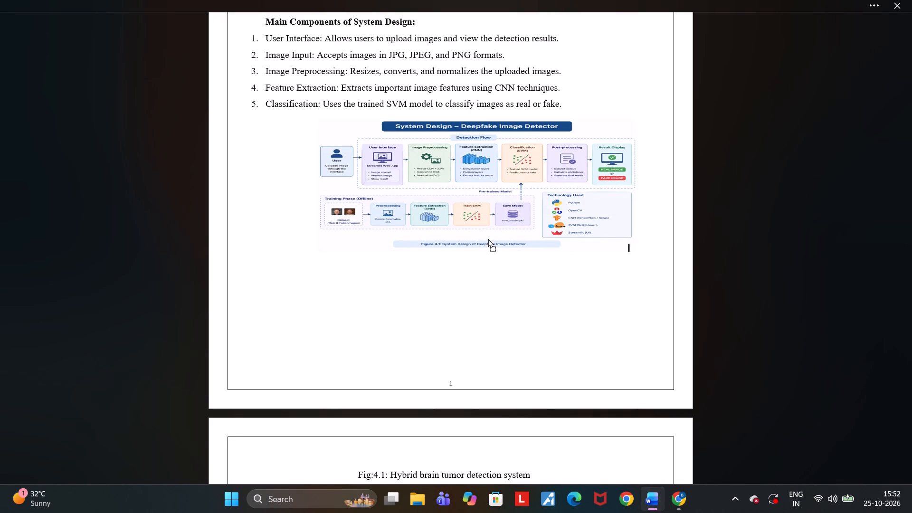
drag(488, 238, 487, 236)
click(487, 236)
drag(477, 251, 477, 271)
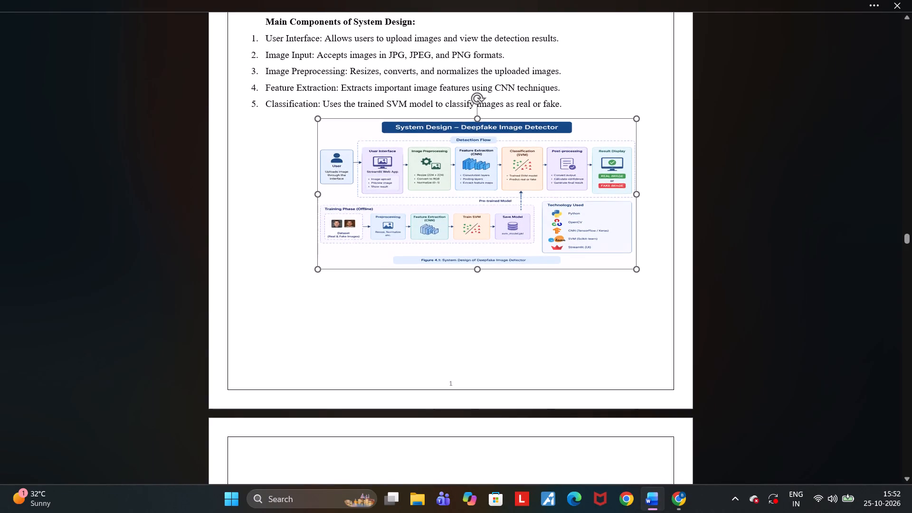
drag(477, 271, 467, 358)
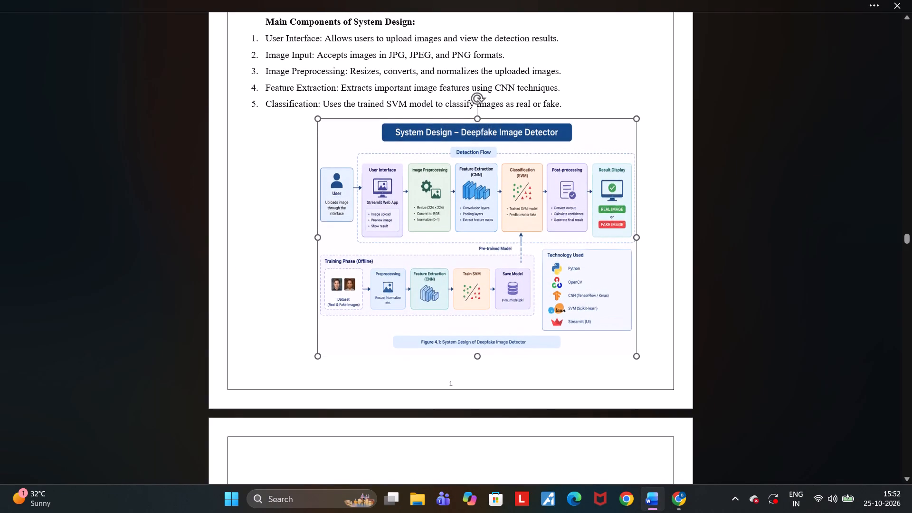
drag(467, 358, 465, 358)
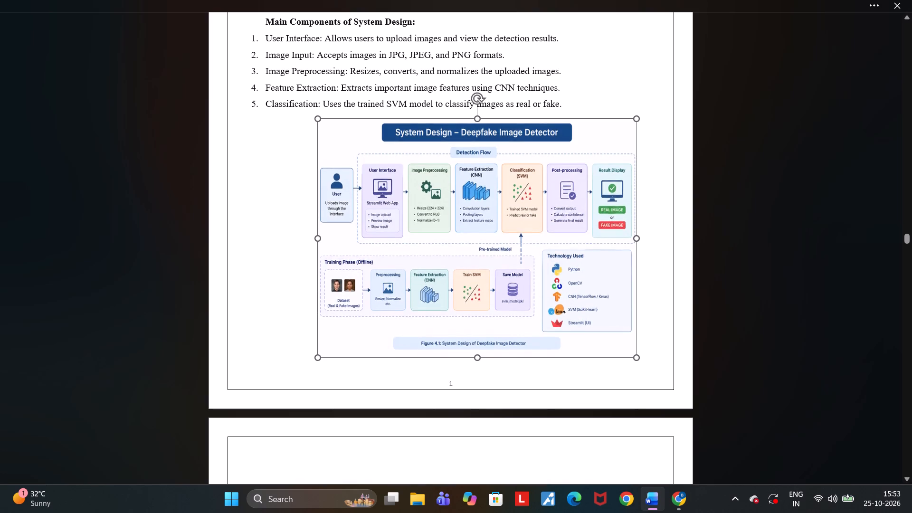
drag(465, 358, 465, 355)
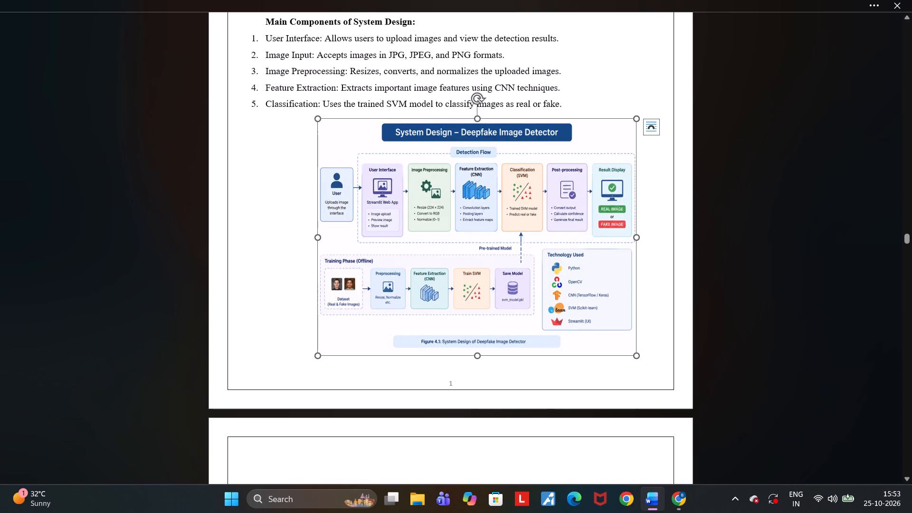
Widen the system design picture almost to the page's right border, scaling it so it stays on the page with the components list.
drag(318, 236, 305, 239)
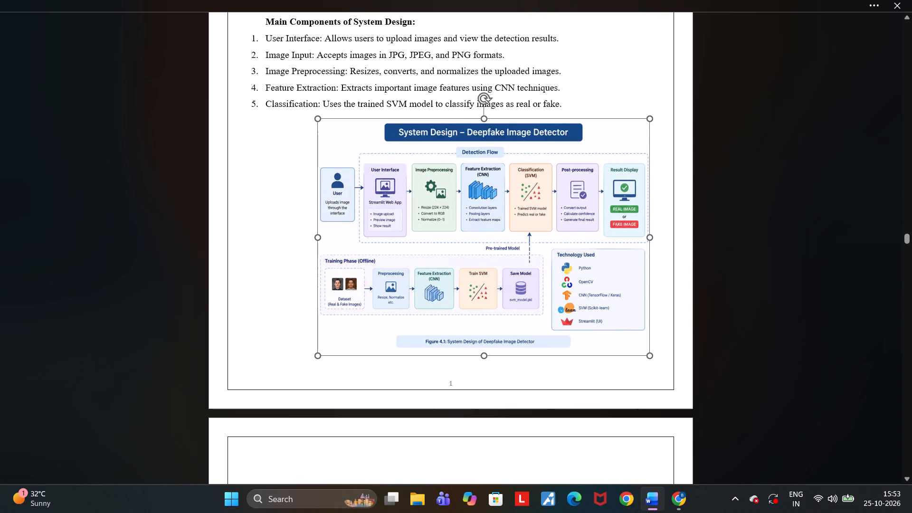
drag(648, 237, 668, 234)
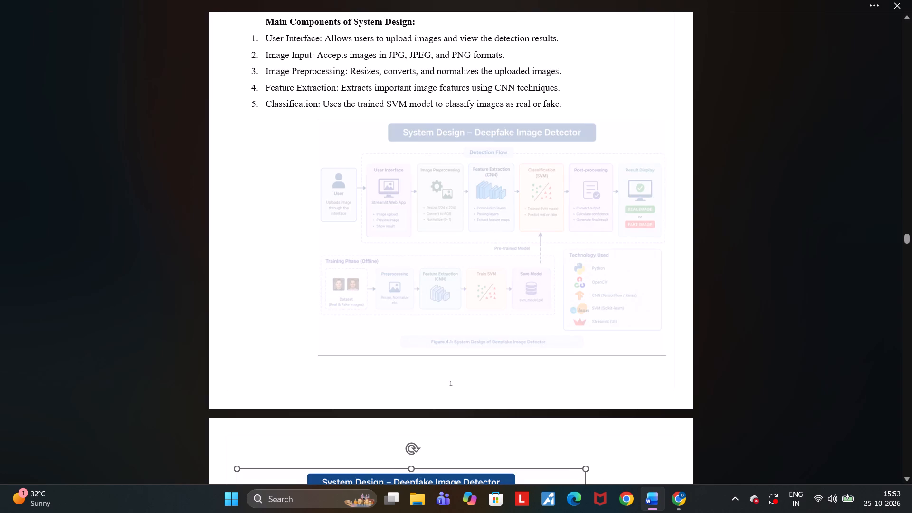
drag(668, 234, 674, 233)
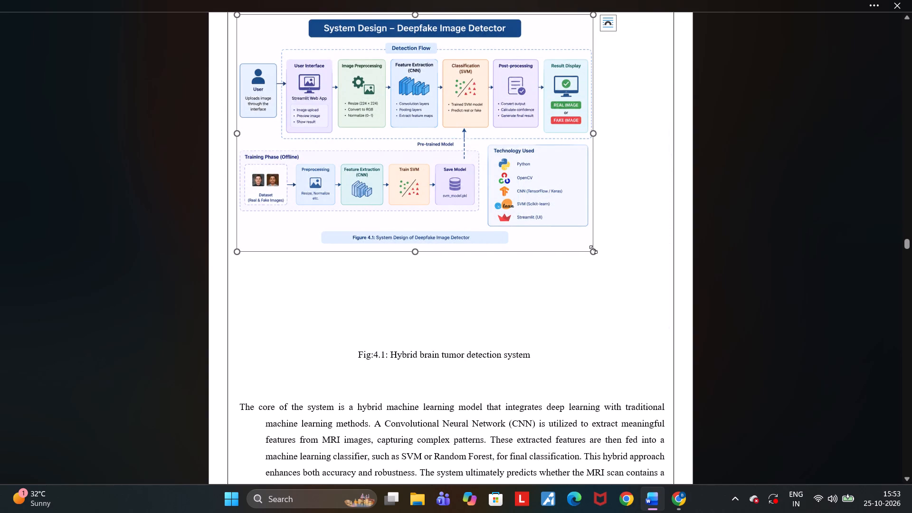
drag(593, 249, 524, 214)
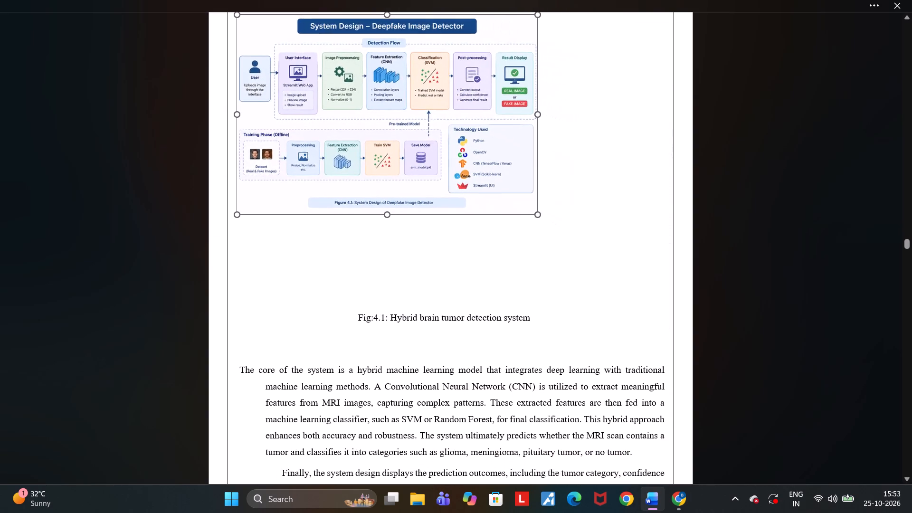
drag(524, 214, 521, 215)
scroll(521, 215, up, 2)
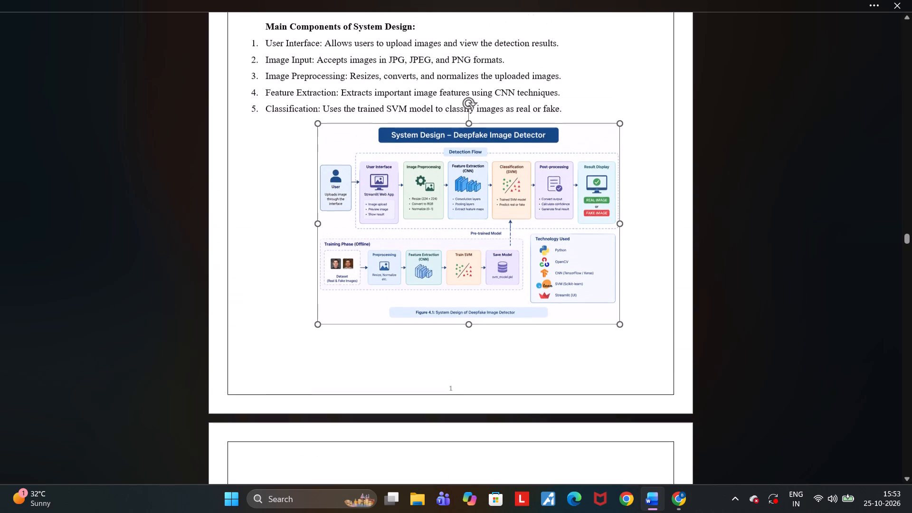
drag(317, 328, 313, 330)
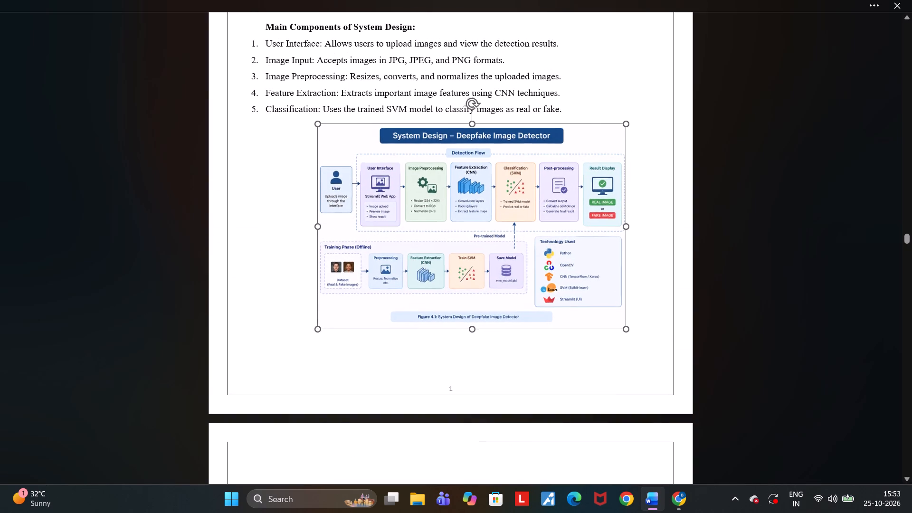
drag(313, 330, 285, 353)
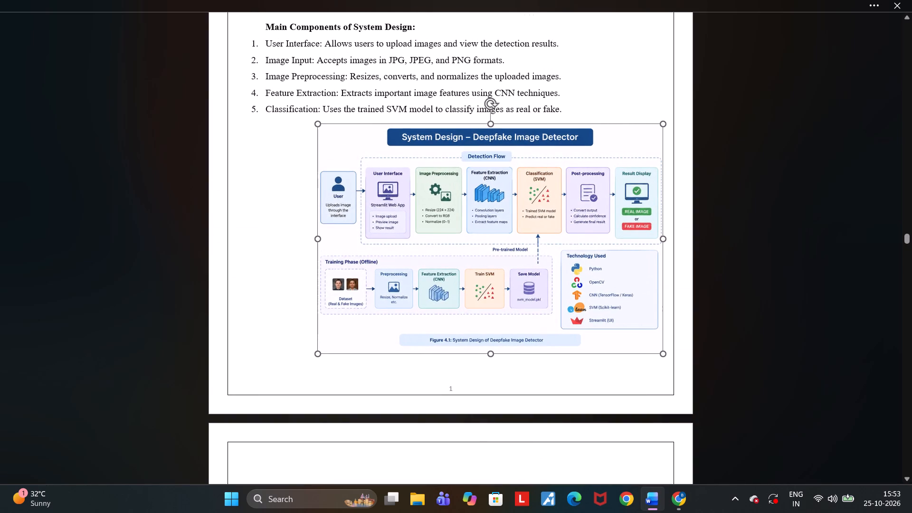
Remove the indentation spaces before the system design picture so it starts near the page's left border.
click(313, 320)
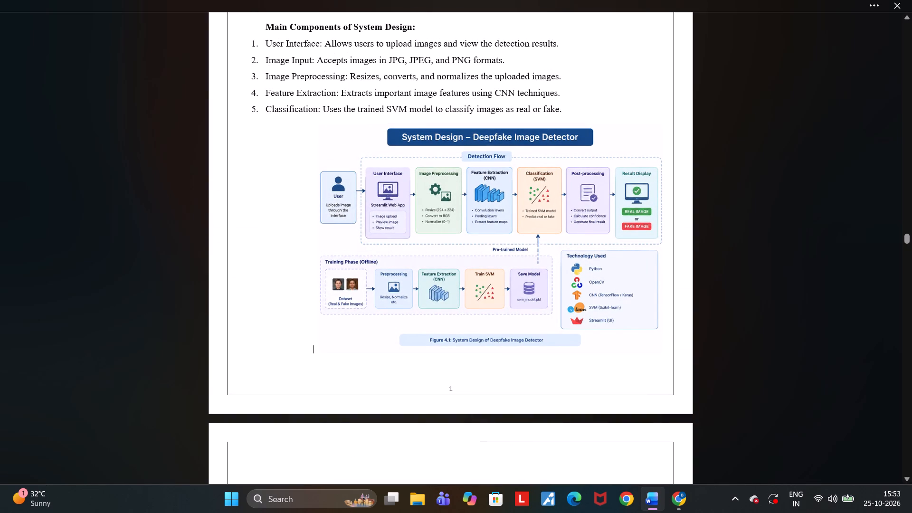
key(BackSpace)
key(BackSpace)
key(BackSpace)
key(BackSpace)
key(BackSpace)
key(BackSpace)
key(BackSpace)
key(BackSpace)
key(BackSpace)
key(BackSpace)
key(BackSpace)
key(BackSpace)
key(BackSpace)
key(BackSpace)
key(BackSpace)
key(BackSpace)
key(BackSpace)
key(BackSpace)
key(BackSpace)
key(BackSpace)
key(BackSpace)
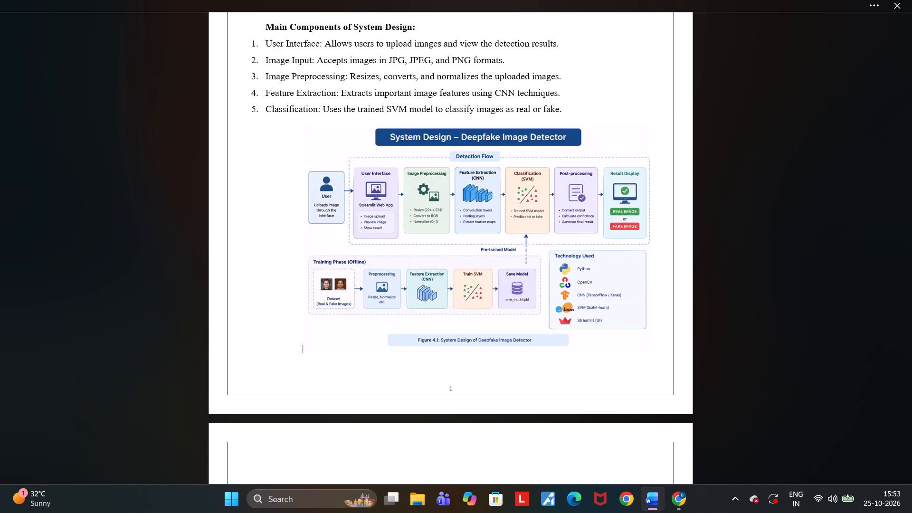
key(BackSpace)
key(BackSpace)
key(BackSpace)
key(BackSpace)
key(BackSpace)
key(BackSpace)
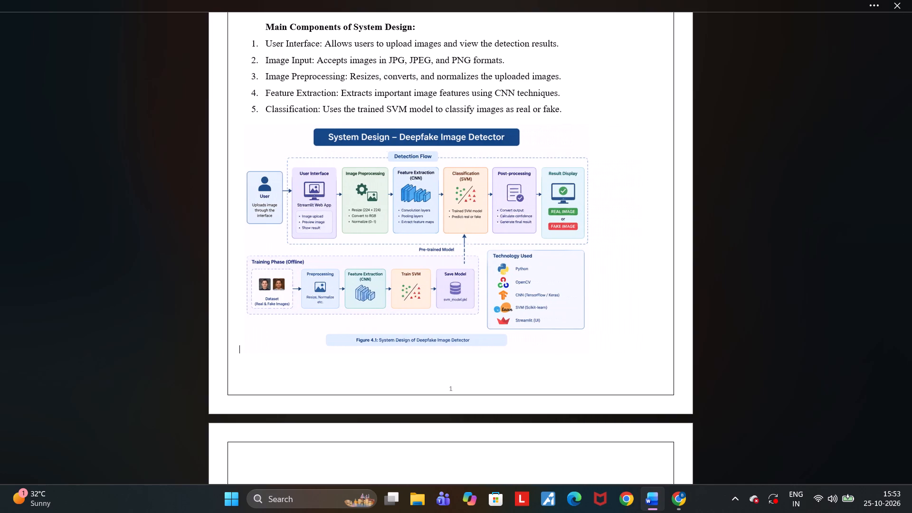
Stretch the system design picture's width almost to the page's right border and increase its height slightly, keeping it on the same page.
click(587, 217)
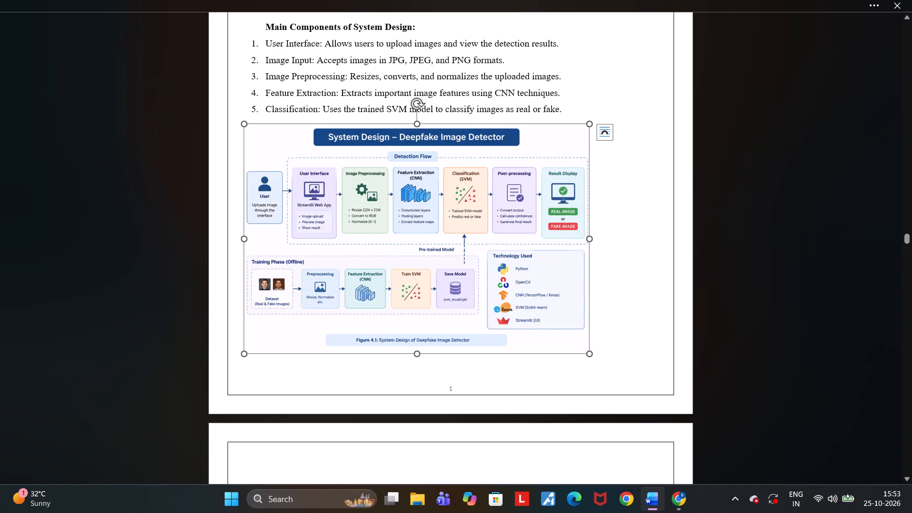
drag(587, 238, 613, 237)
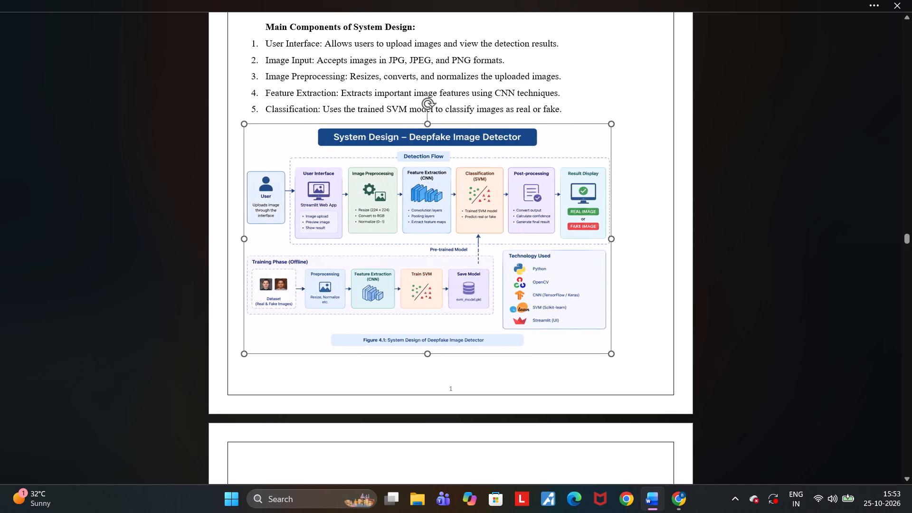
drag(613, 237, 662, 225)
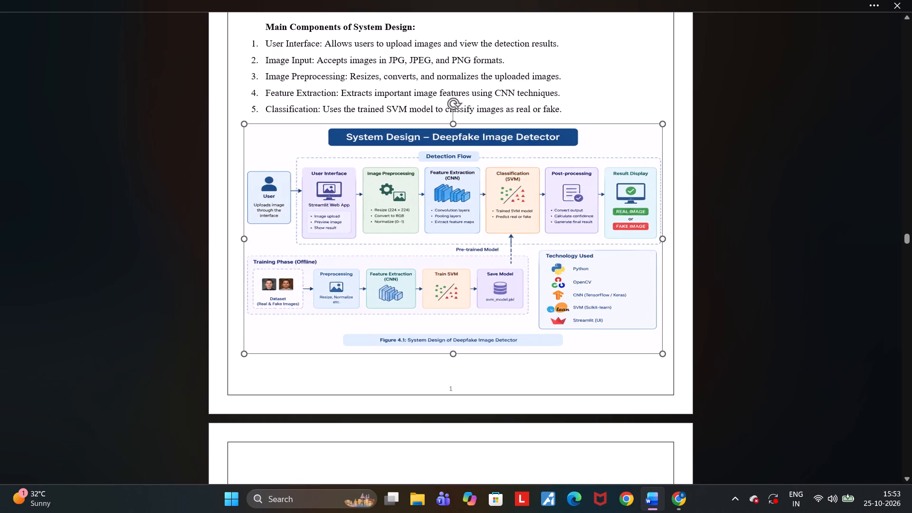
drag(662, 225, 660, 225)
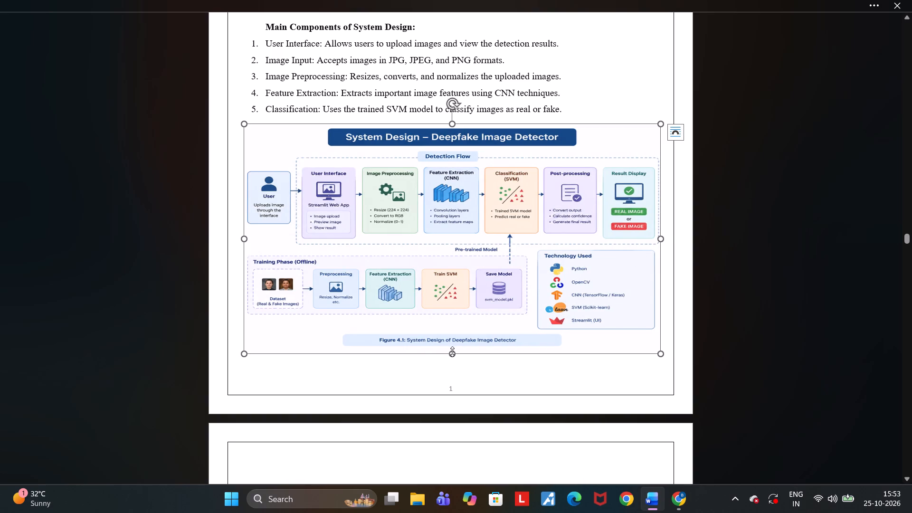
drag(452, 351, 452, 363)
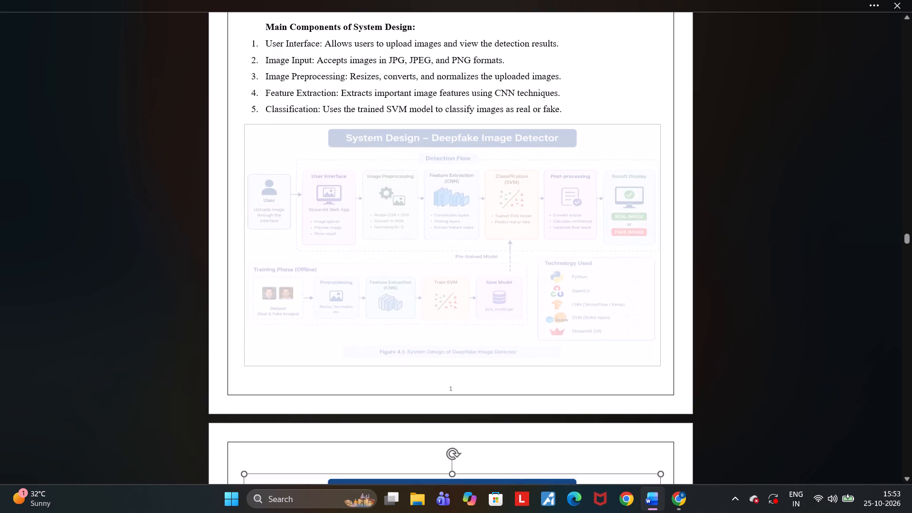
drag(452, 363, 451, 363)
click(603, 100)
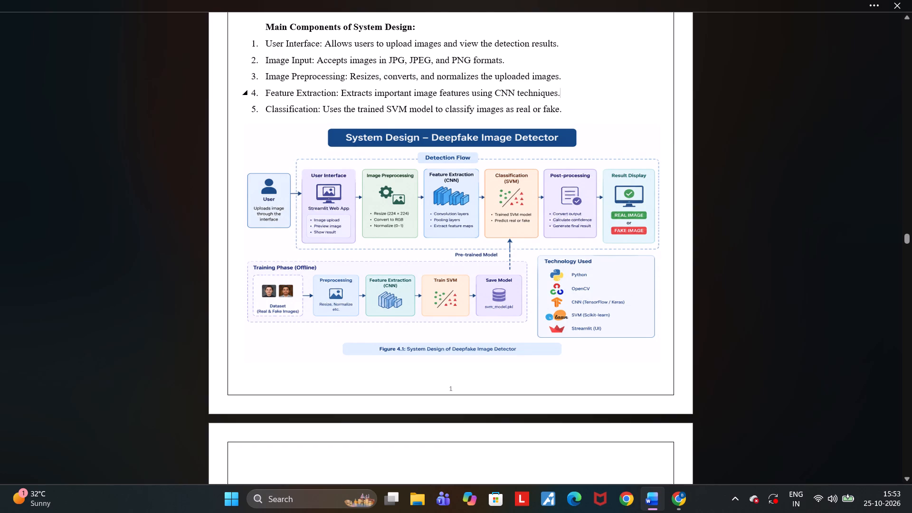
Delete the caption "Fig:4.1: Hybrid brain tumor detection system" from the page after the picture.
scroll(603, 100, up, 3)
scroll(603, 100, down, 4)
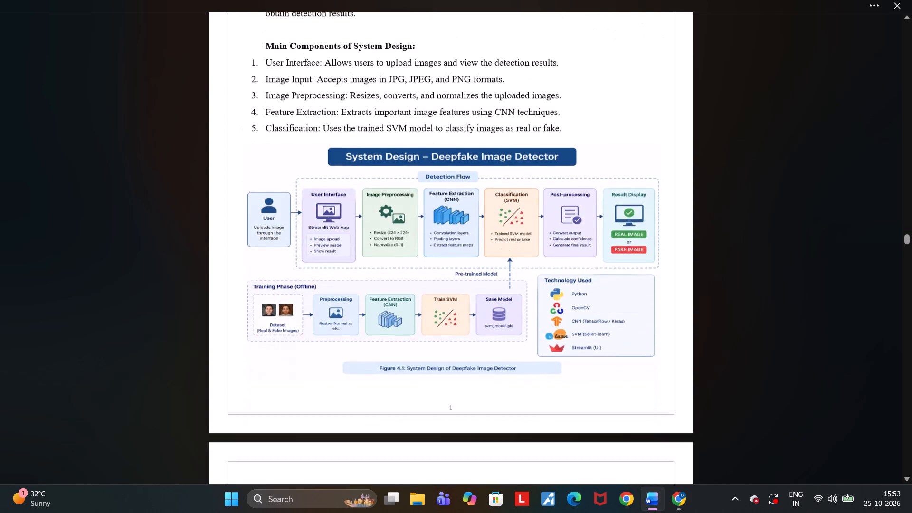
scroll(603, 100, down, 4)
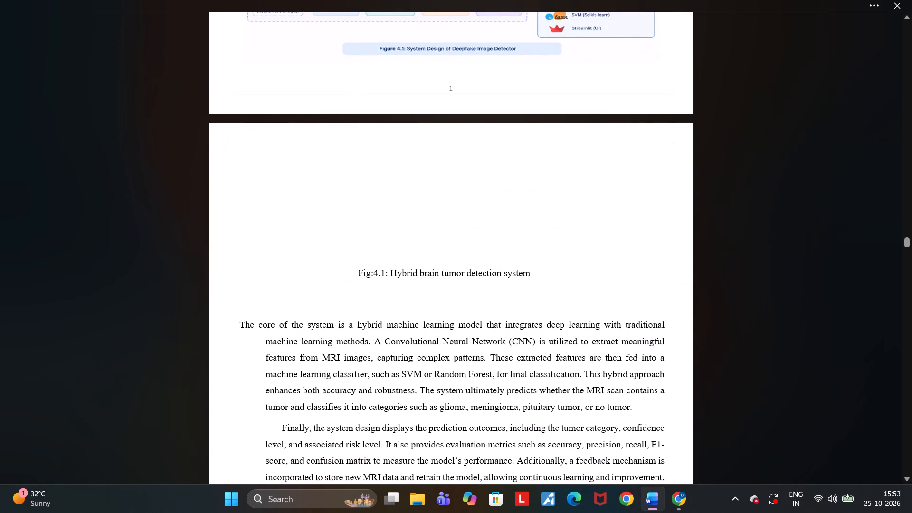
click(542, 268)
key(BackSpace)
key(BackSpace)
key(BackSpace)
key(BackSpace)
key(BackSpace)
key(BackSpace)
key(BackSpace)
key(BackSpace)
key(BackSpace)
key(BackSpace)
key(BackSpace)
key(BackSpace)
key(BackSpace)
key(BackSpace)
key(BackSpace)
key(BackSpace)
key(BackSpace)
key(BackSpace)
key(BackSpace)
key(BackSpace)
key(BackSpace)
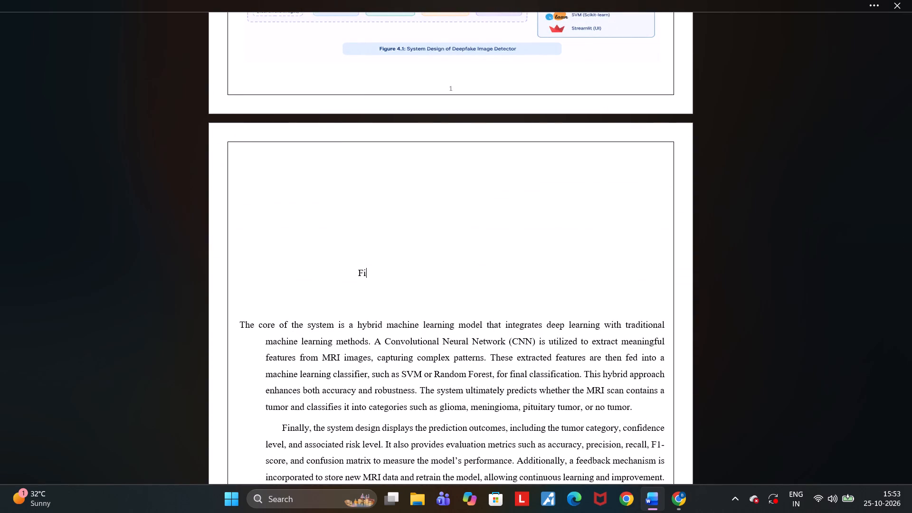
key(BackSpace)
key(BackSpace)
Try to delete the empty space before the paragraph starting "The core of the system", backing up to the end of list item 5.
click(236, 321)
key(BackSpace)
key(BackSpace)
key(BackSpace)
key(BackSpace)
key(BackSpace)
key(BackSpace)
key(BackSpace)
key(BackSpace)
key(BackSpace)
key(BackSpace)
key(BackSpace)
key(BackSpace)
key(BackSpace)
key(BackSpace)
key(BackSpace)
key(BackSpace)
key(BackSpace)
key(BackSpace)
key(BackSpace)
key(BackSpace)
key(BackSpace)
key(BackSpace)
key(BackSpace)
key(BackSpace)
key(BackSpace)
key(BackSpace)
key(BackSpace)
key(BackSpace)
key(BackSpace)
key(BackSpace)
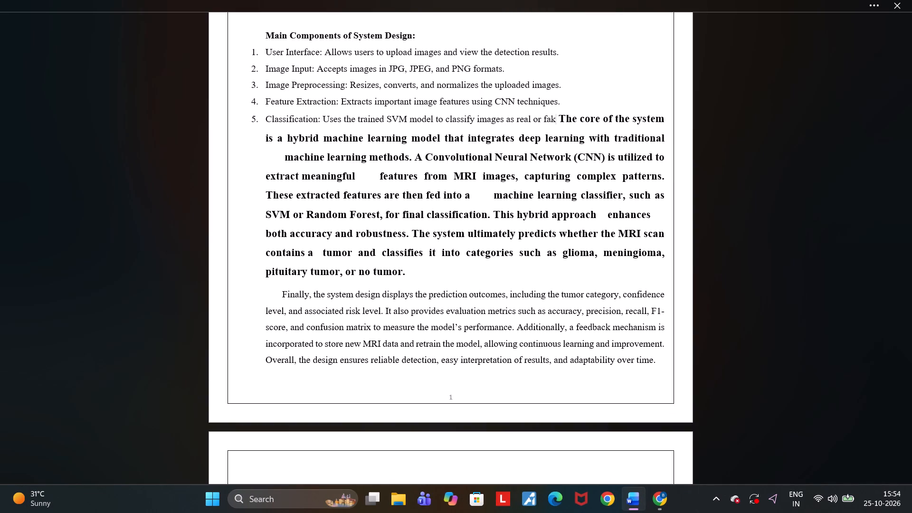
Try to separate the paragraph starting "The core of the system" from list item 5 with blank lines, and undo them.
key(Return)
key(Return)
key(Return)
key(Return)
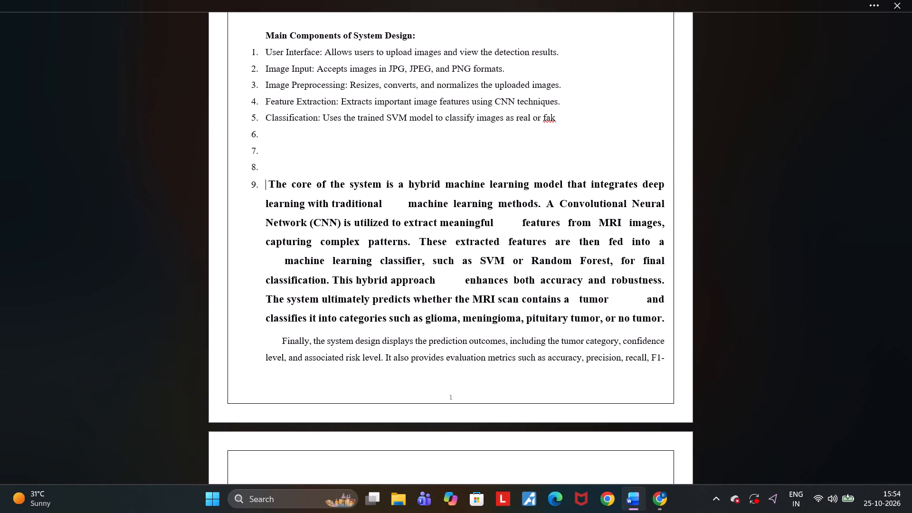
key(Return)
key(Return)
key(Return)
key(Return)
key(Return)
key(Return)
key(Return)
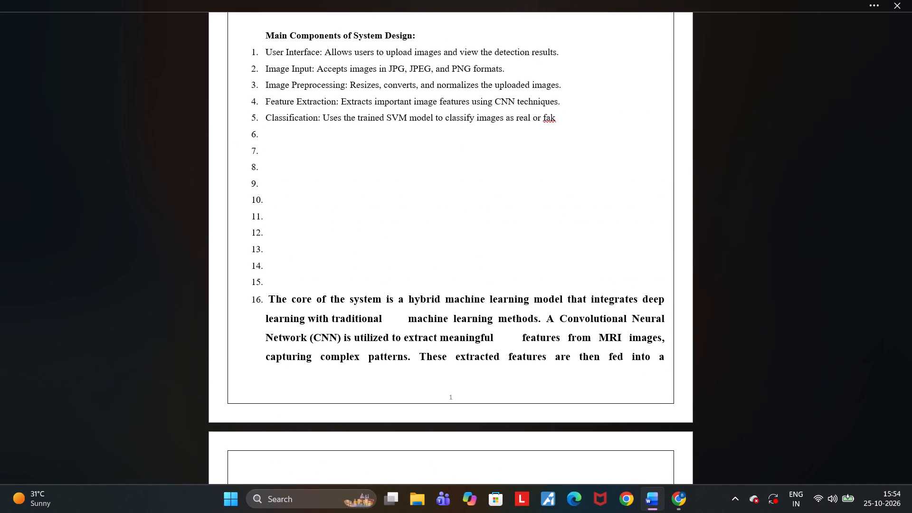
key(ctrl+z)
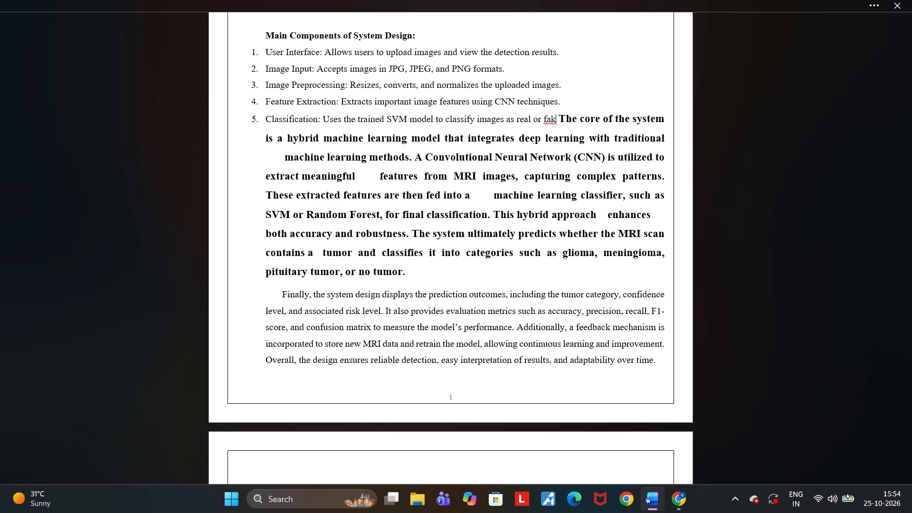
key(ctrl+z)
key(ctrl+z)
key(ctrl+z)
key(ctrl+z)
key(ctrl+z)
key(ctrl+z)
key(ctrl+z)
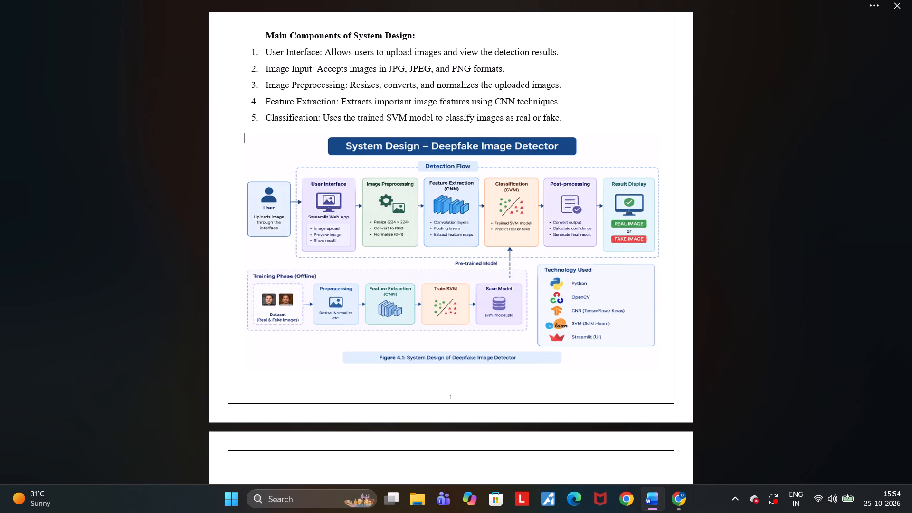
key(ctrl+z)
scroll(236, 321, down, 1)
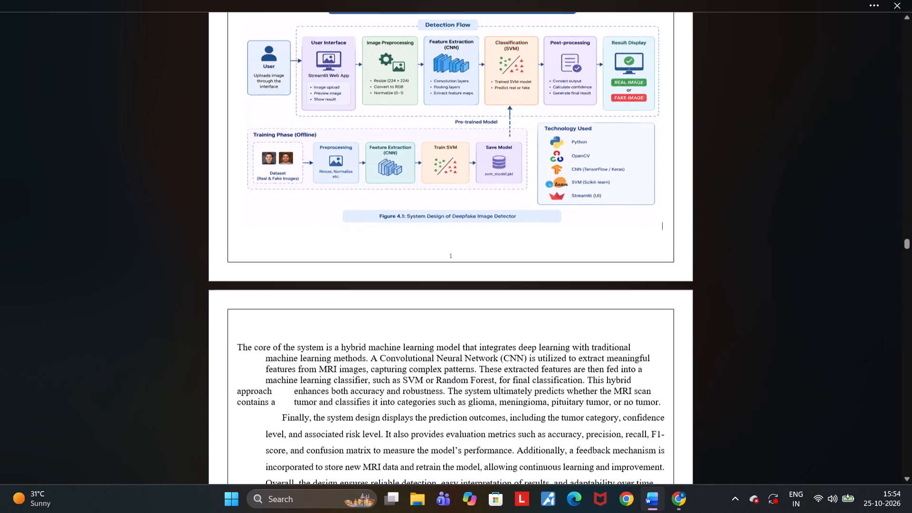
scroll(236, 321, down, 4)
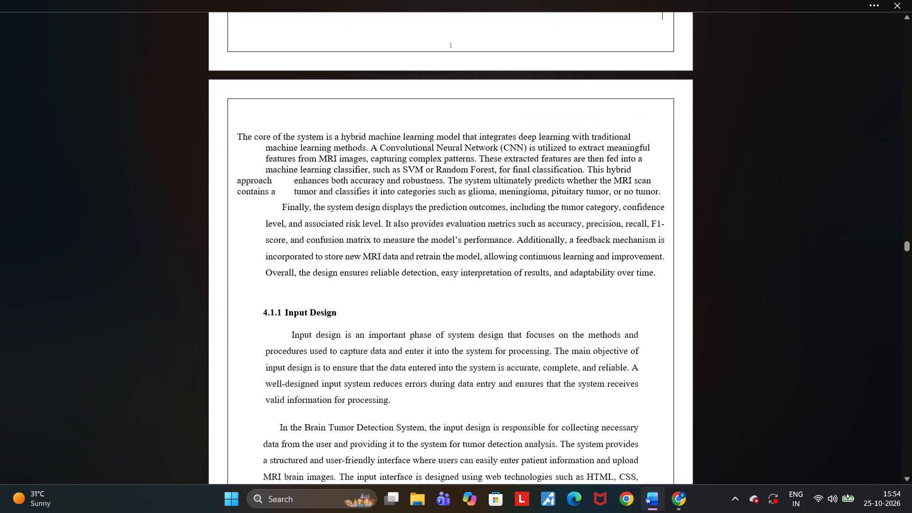
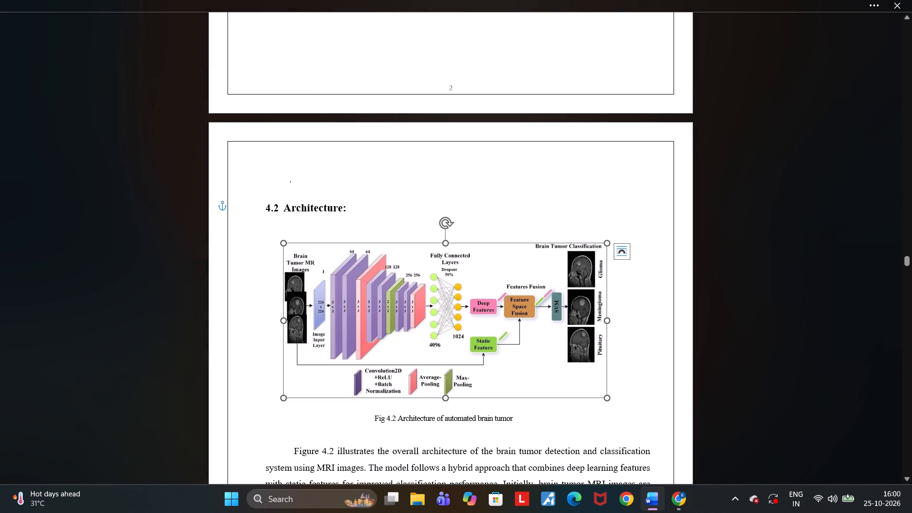
key(Delete)
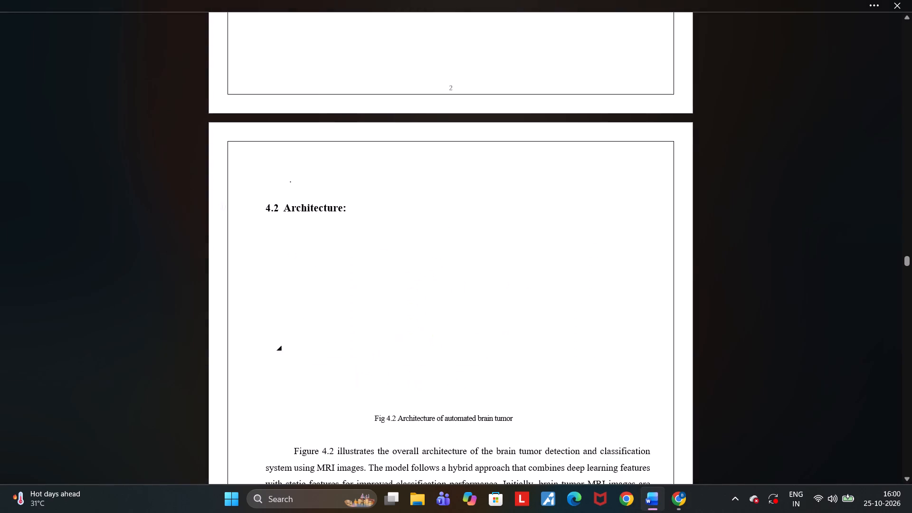
Add two blank lines before the "Figure 4.2 illustrates" paragraph and three before the Fig 4.2 caption.
scroll(700, 376, down, 3)
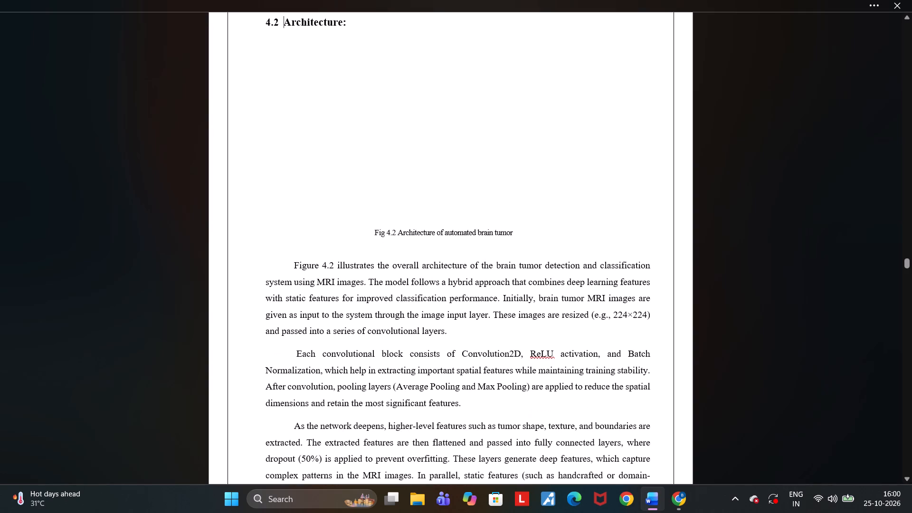
click(290, 260)
key(Return)
key(Return)
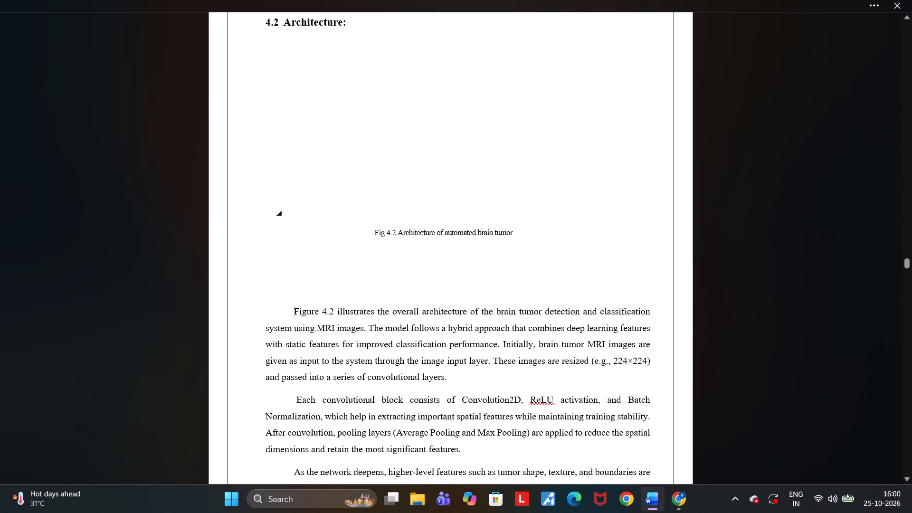
click(372, 230)
key(Return)
key(Return)
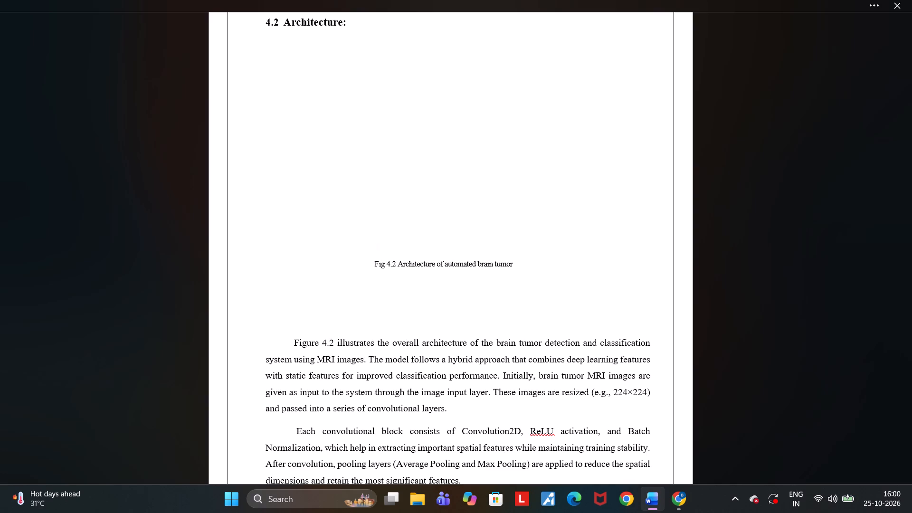
scroll(372, 230, up, 2)
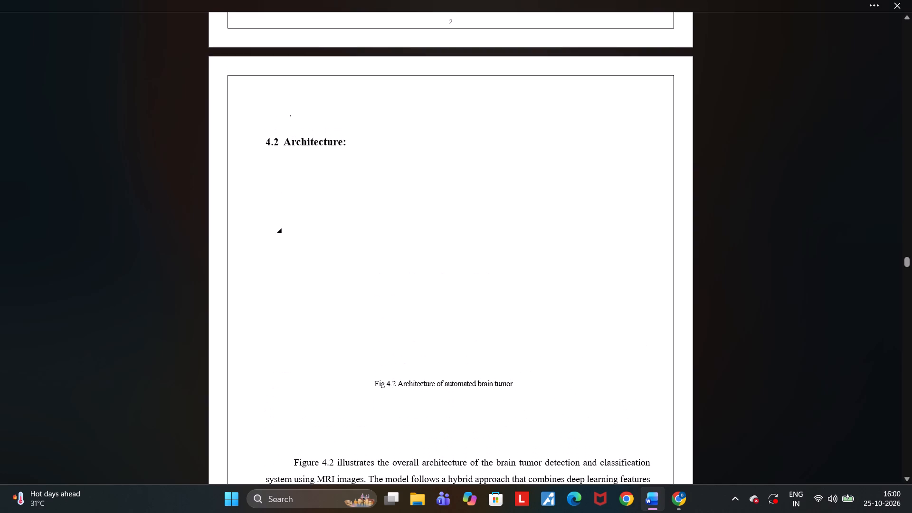
key(Return)
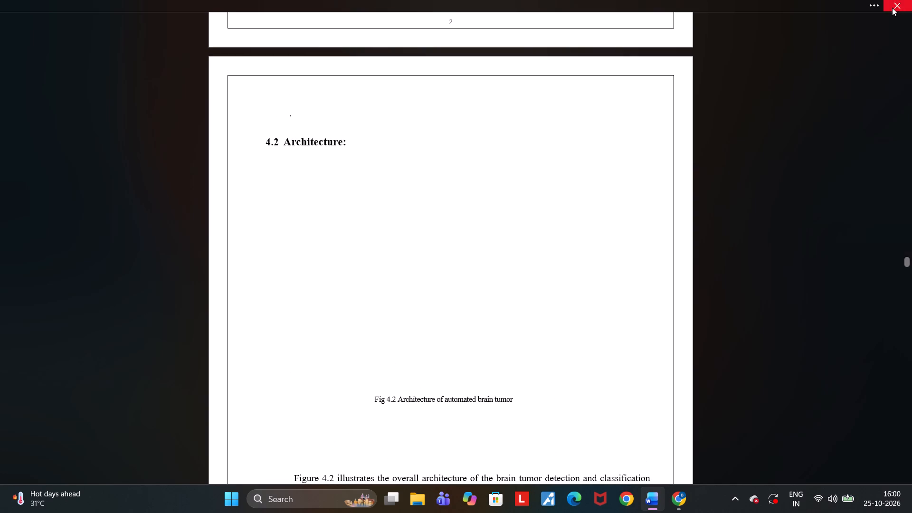
Insert the picture "Deepfake Detector System Architecture (1)" from the Downloads folder before the Fig 4.2 caption.
click(878, 3)
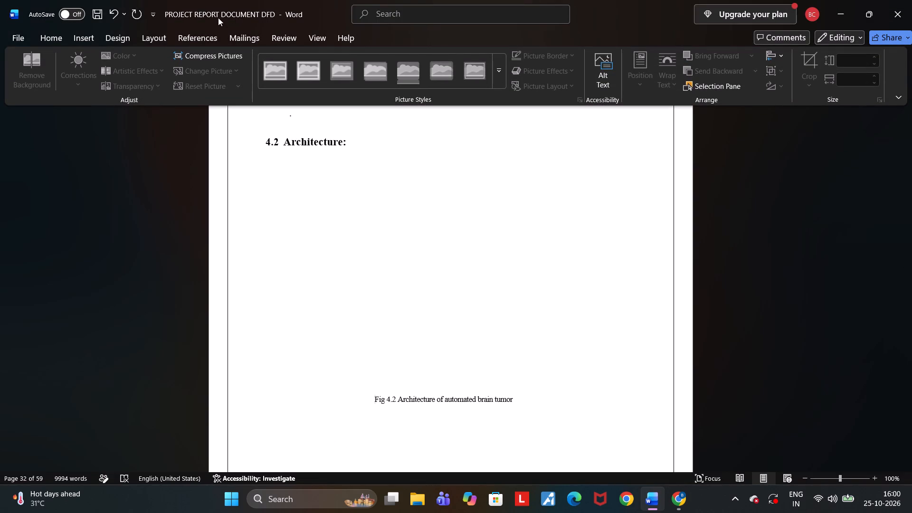
click(84, 36)
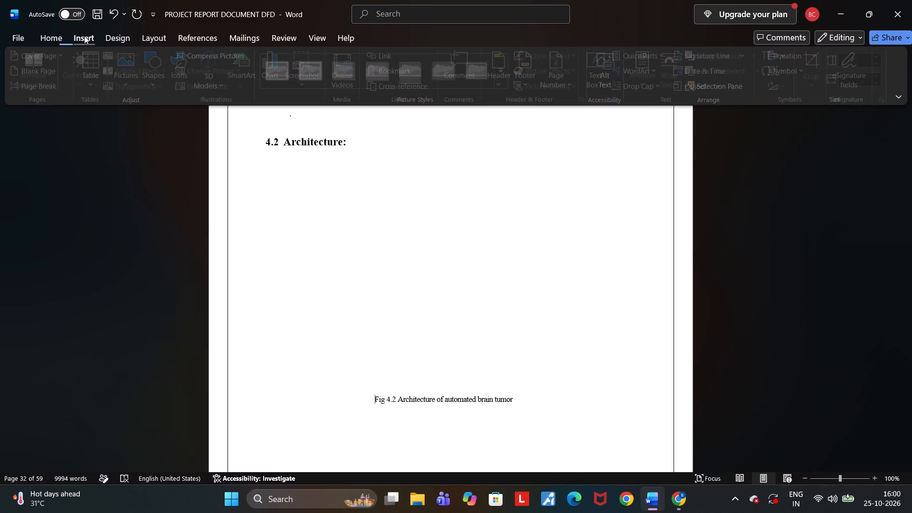
click(125, 60)
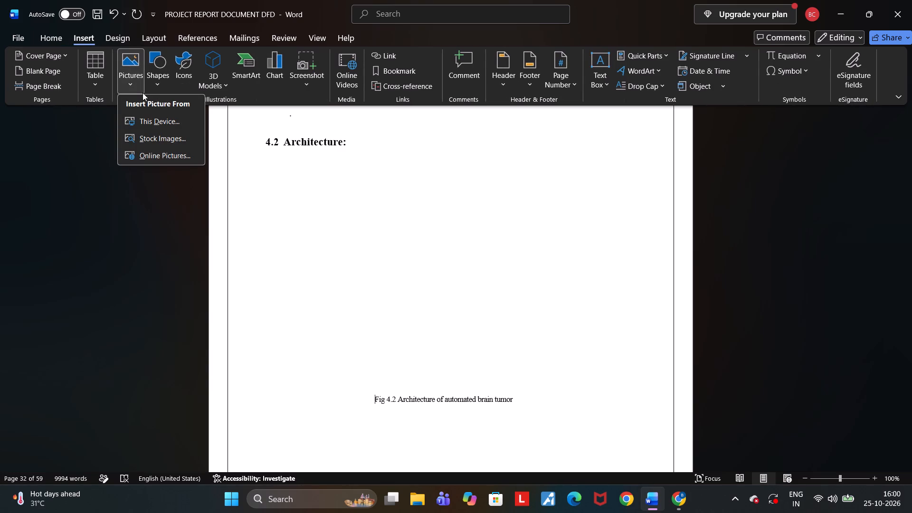
click(151, 117)
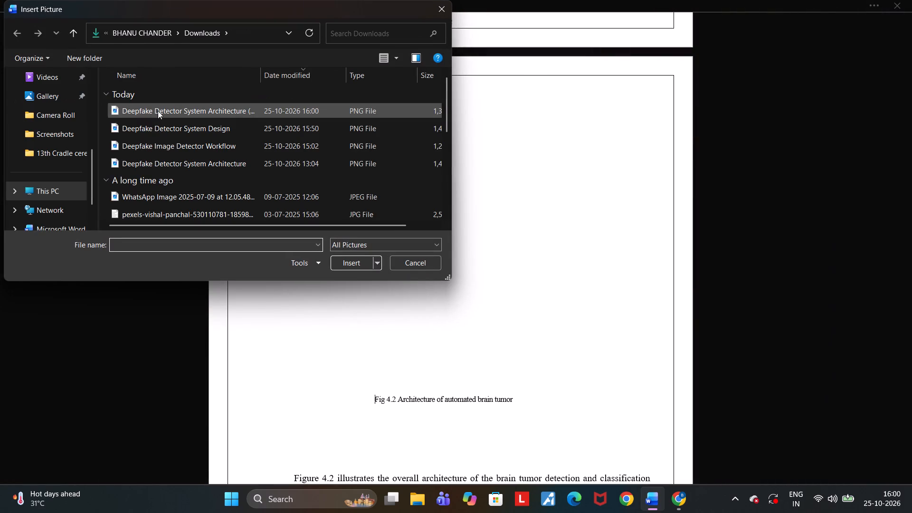
click(176, 108)
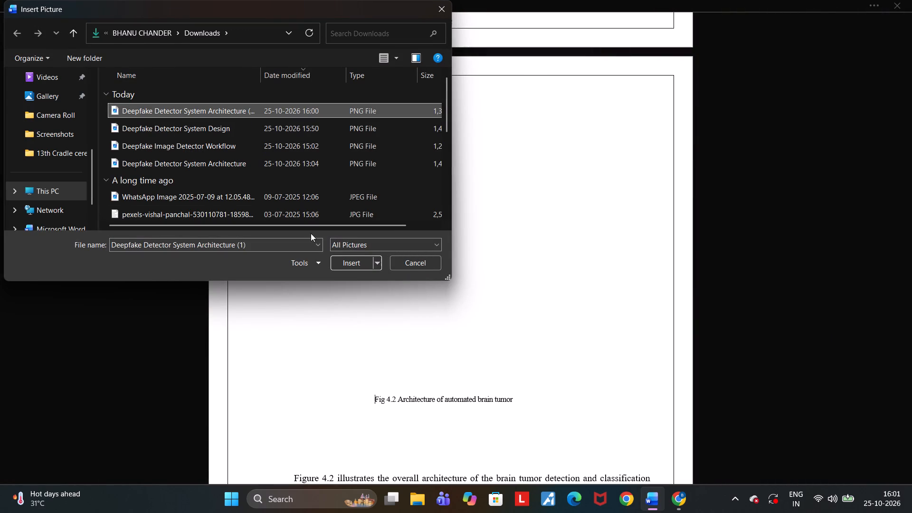
click(341, 261)
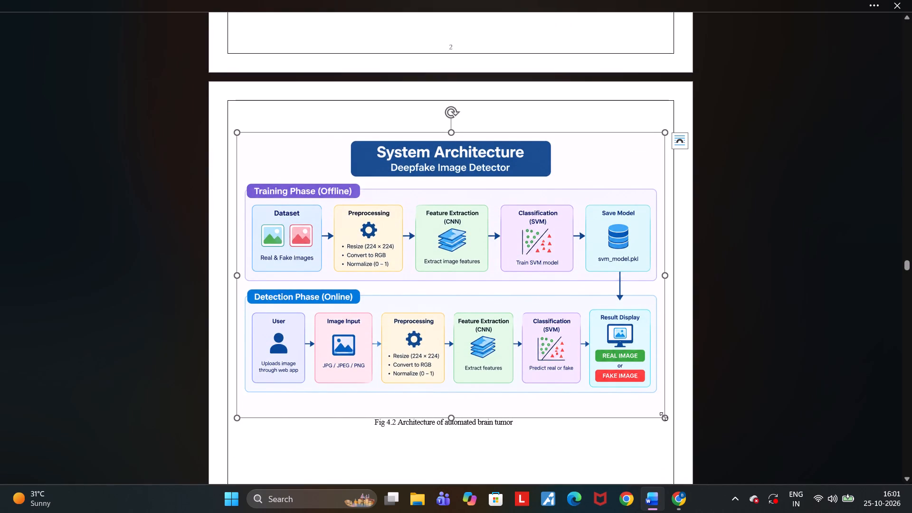
Shrink the inserted System Architecture picture proportionally to about half the page width.
drag(664, 416, 512, 275)
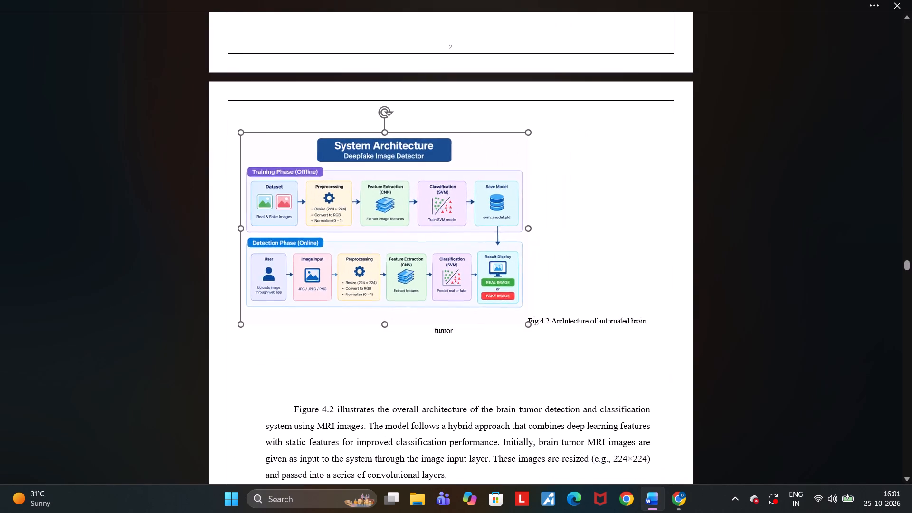
drag(512, 275, 491, 243)
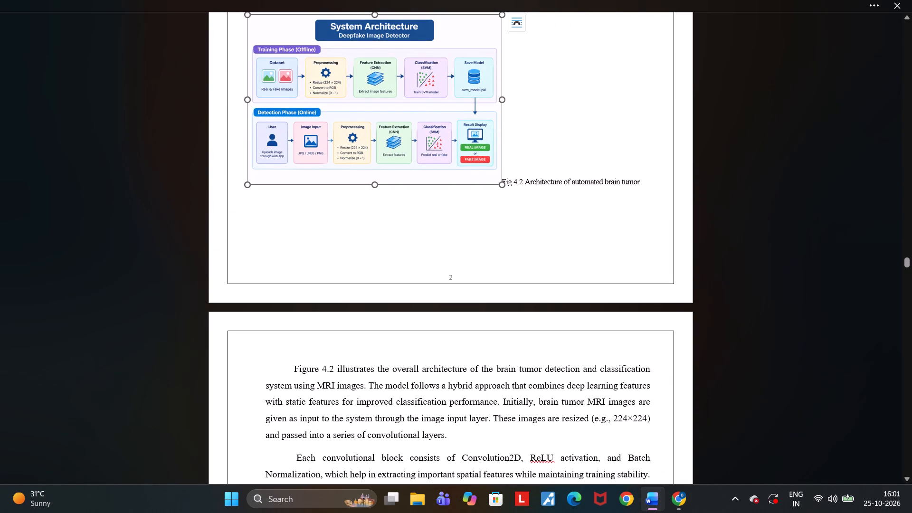
click(503, 182)
click(530, 157)
Move the Fig 4.2 caption onto its own line below the picture, with blank lines between them.
click(503, 179)
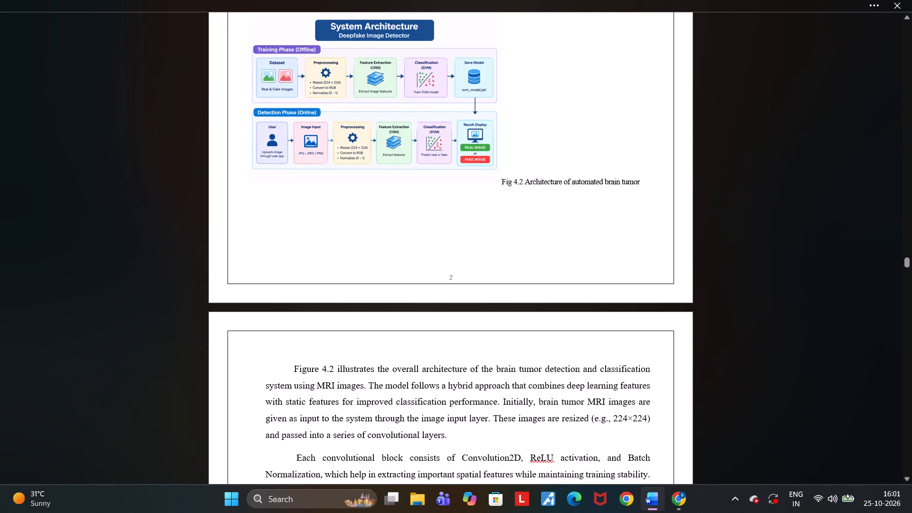
key(Return)
key(Return)
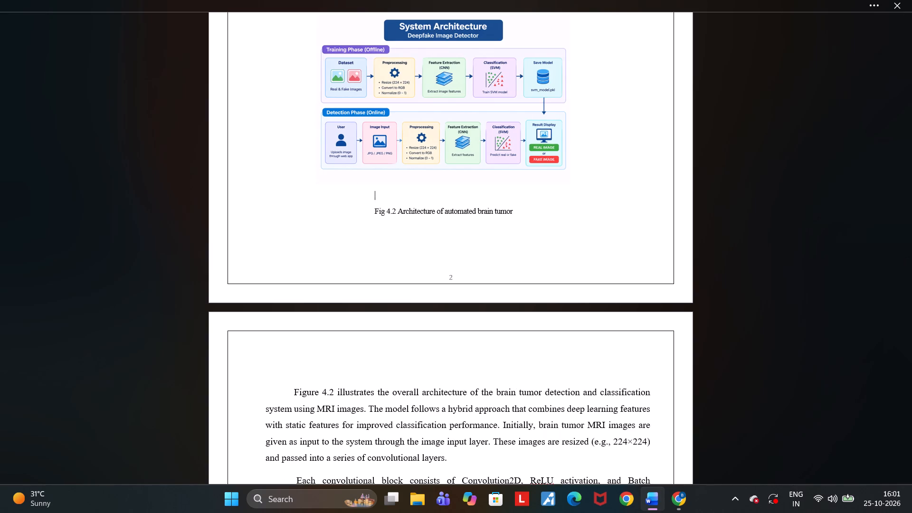
key(Return)
key(Return)
key(Return)
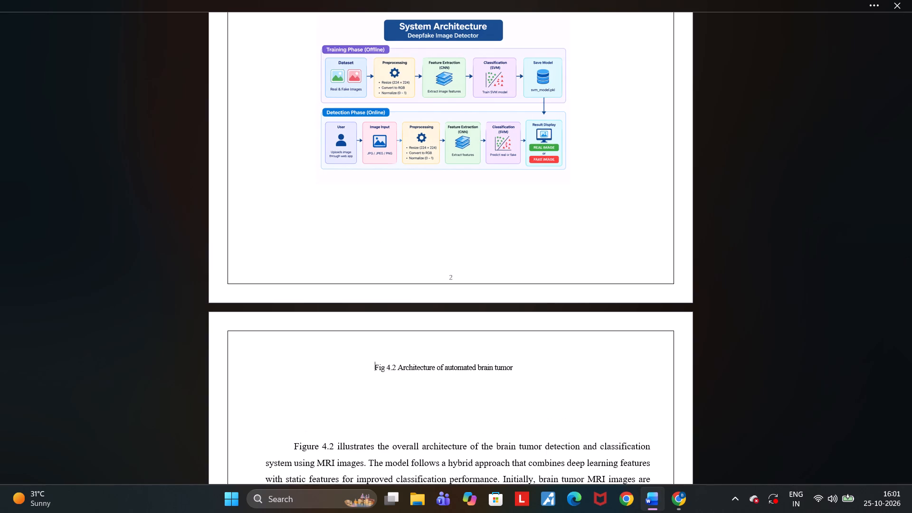
key(BackSpace)
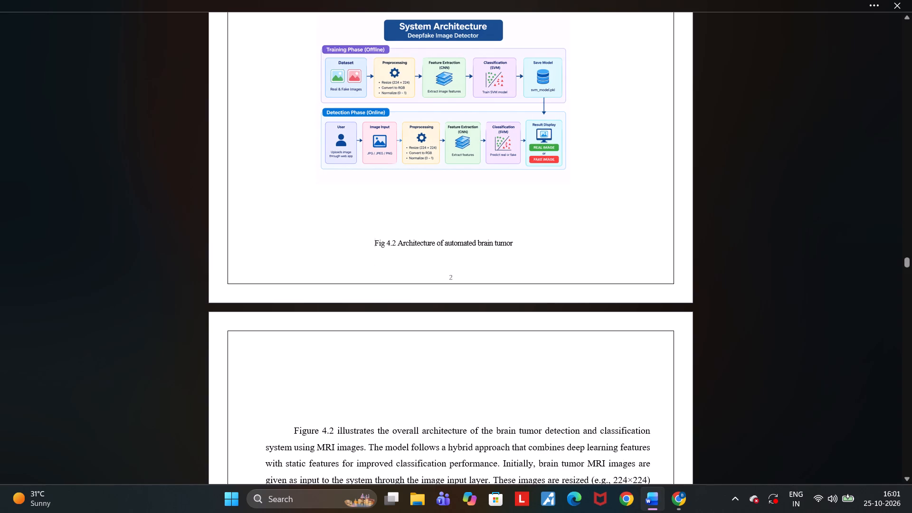
Remove the surplus blank lines above the System Architecture picture so it sits just below the 4.2 Architecture heading.
scroll(562, 33, up, 4)
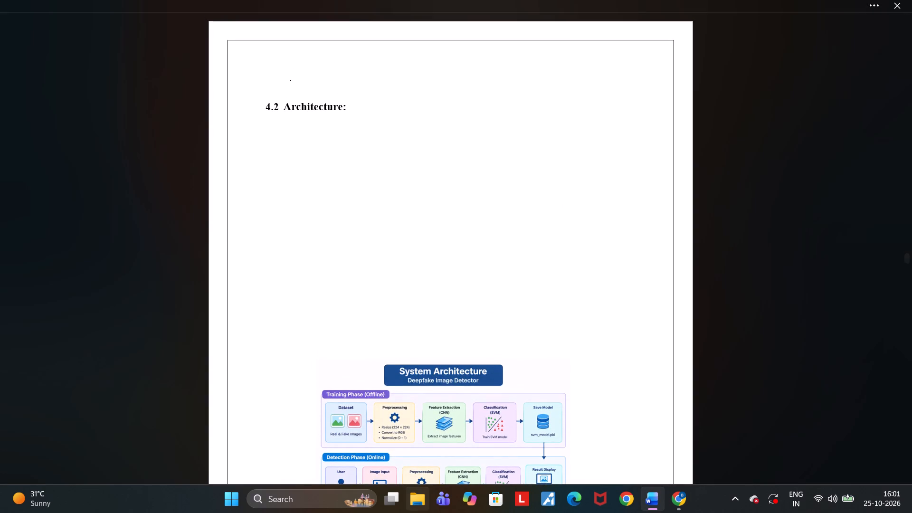
scroll(432, 434, down, 3)
click(303, 308)
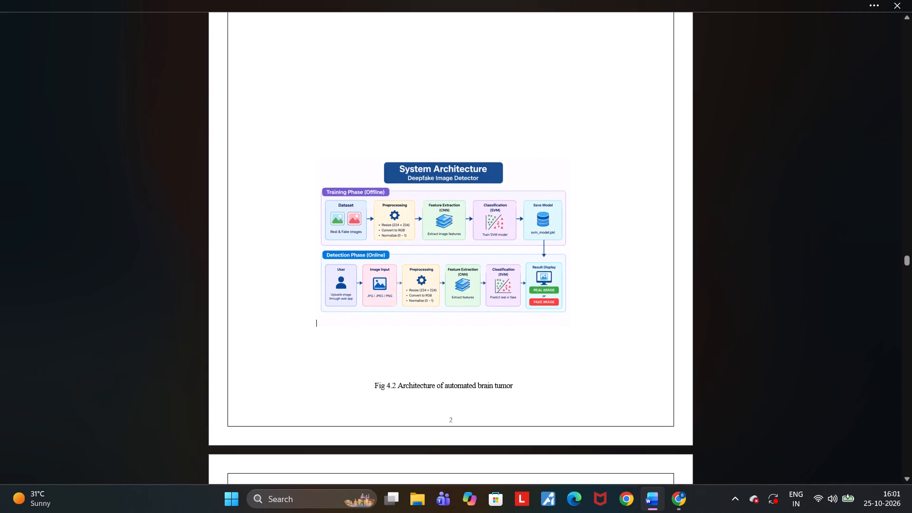
key(BackSpace)
key(BackSpace)
key(BackSpace)
key(BackSpace)
key(BackSpace)
key(BackSpace)
key(BackSpace)
key(BackSpace)
key(BackSpace)
key(BackSpace)
key(BackSpace)
key(BackSpace)
key(BackSpace)
key(BackSpace)
key(BackSpace)
key(BackSpace)
key(BackSpace)
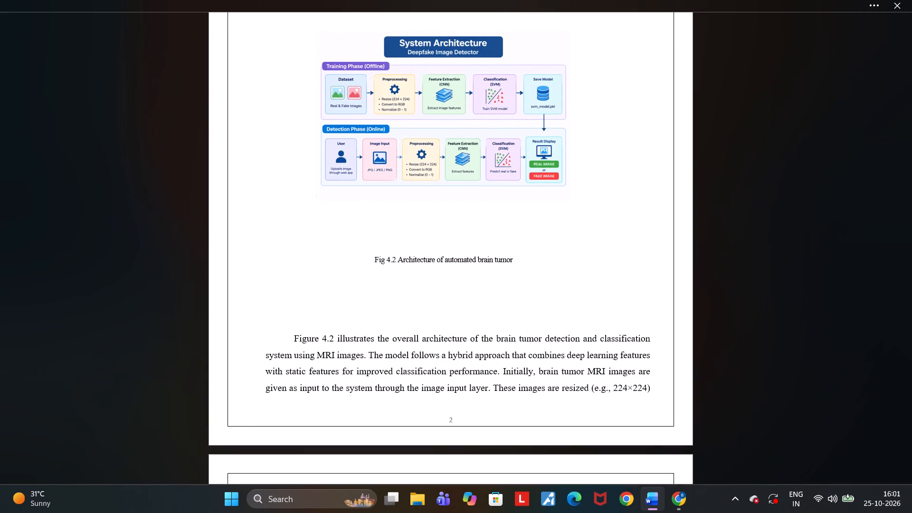
scroll(303, 308, up, 3)
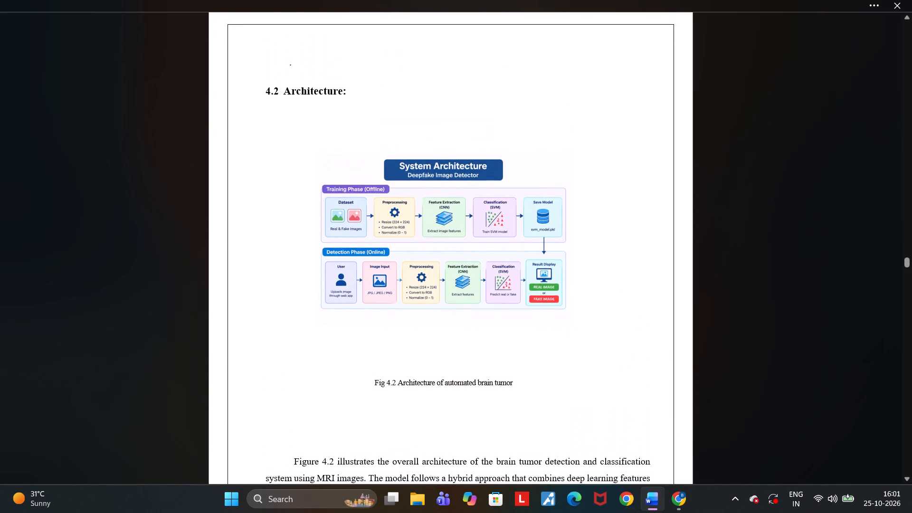
key(BackSpace)
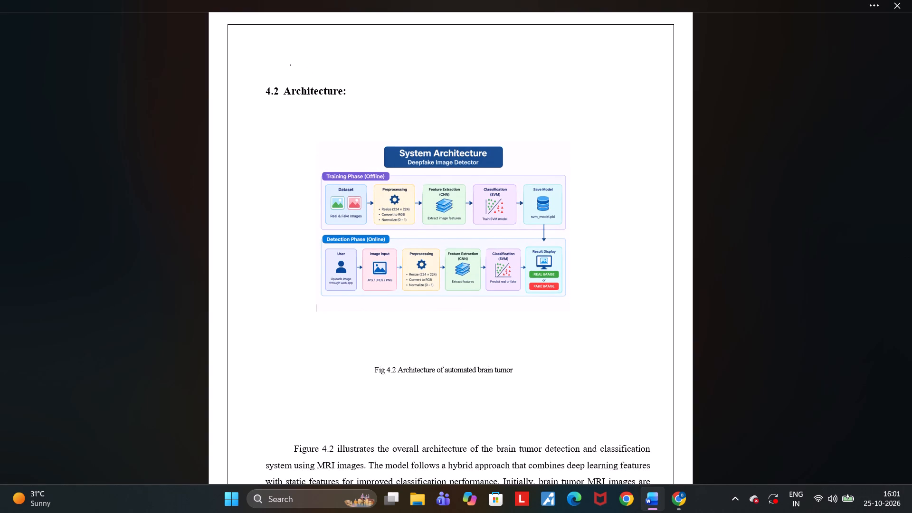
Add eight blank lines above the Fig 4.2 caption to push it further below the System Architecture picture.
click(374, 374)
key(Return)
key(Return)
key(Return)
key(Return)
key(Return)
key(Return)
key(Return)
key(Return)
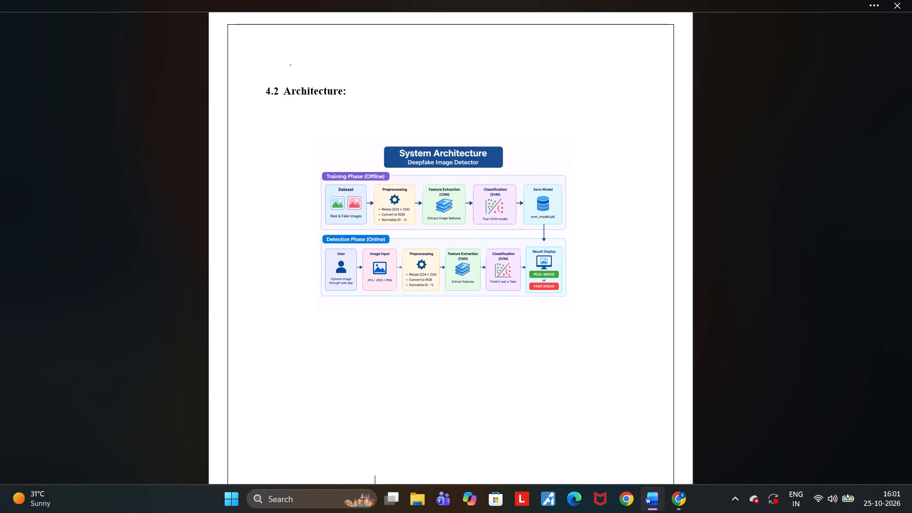
Enlarge the System Architecture picture proportionally until it nearly fills the width between the page borders.
click(478, 161)
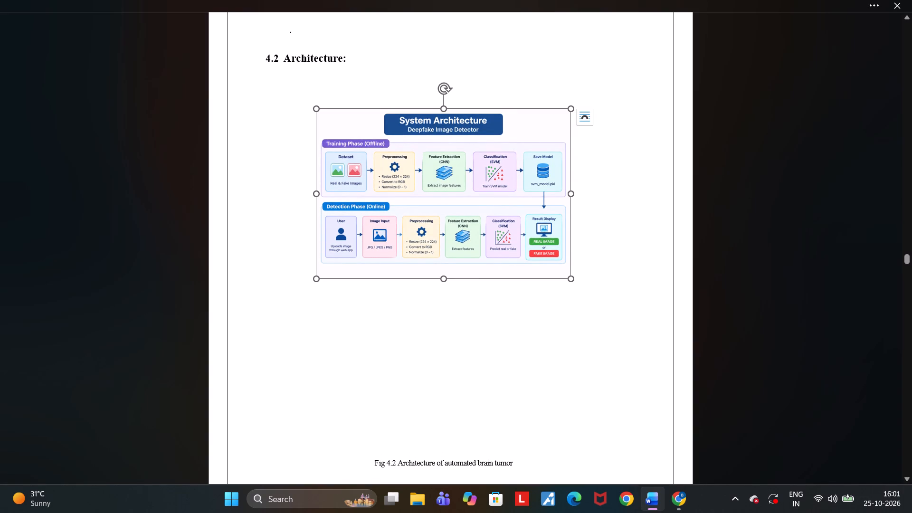
drag(571, 279, 607, 317)
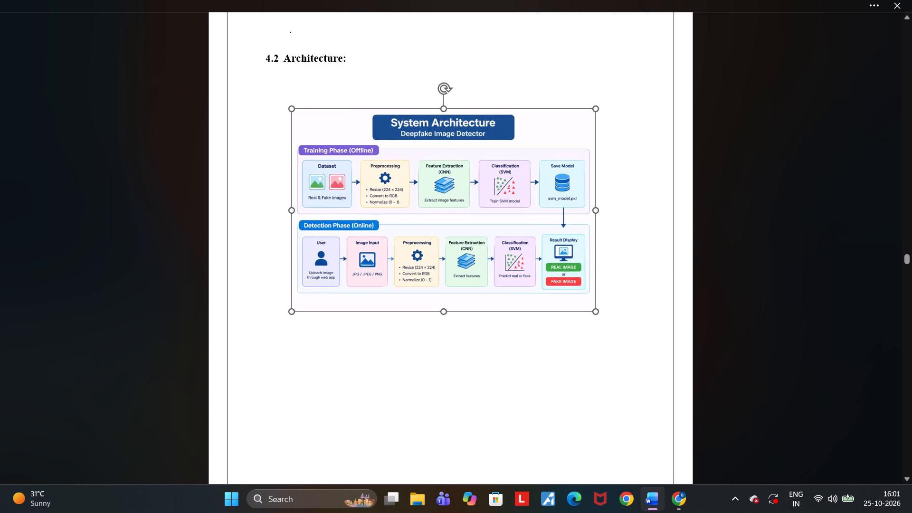
drag(607, 317, 735, 363)
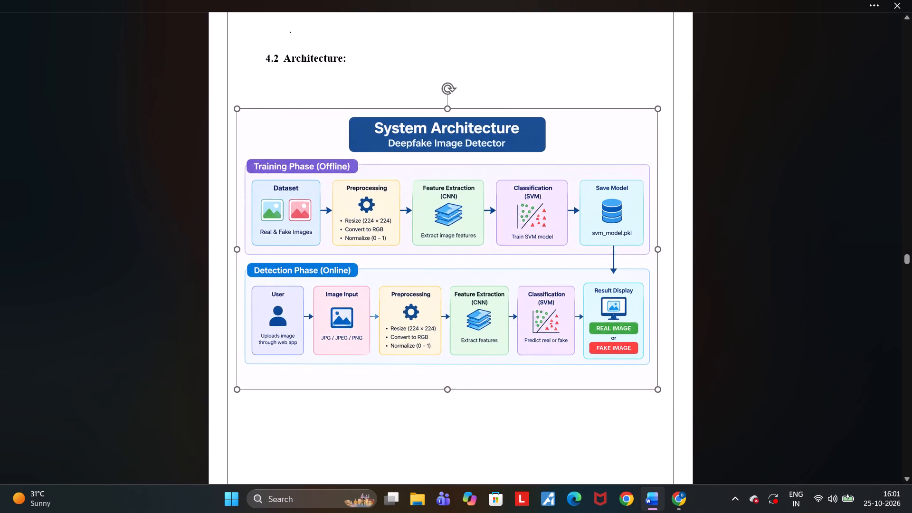
drag(735, 363, 711, 358)
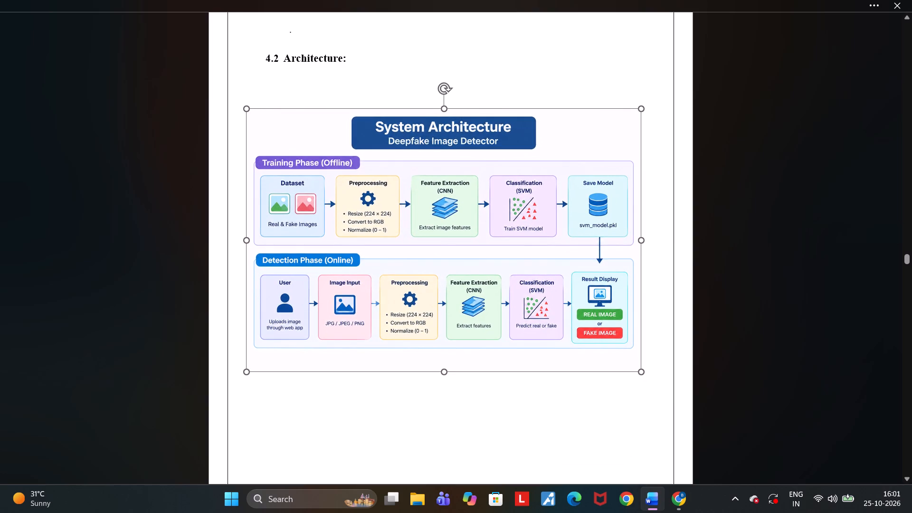
click(514, 98)
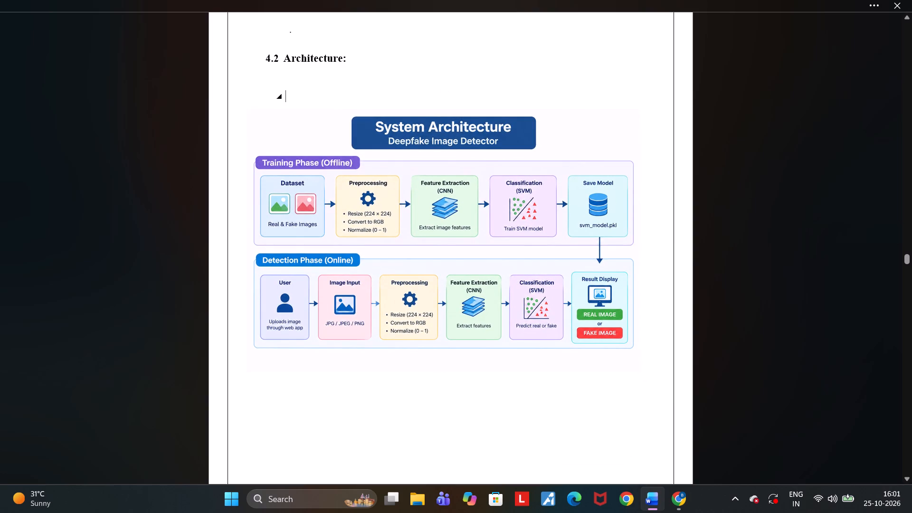
Delete all the blank lines between the System Architecture picture and the Fig 4.2 caption so the caption directly follows the picture.
scroll(484, 198, down, 2)
scroll(459, 250, down, 3)
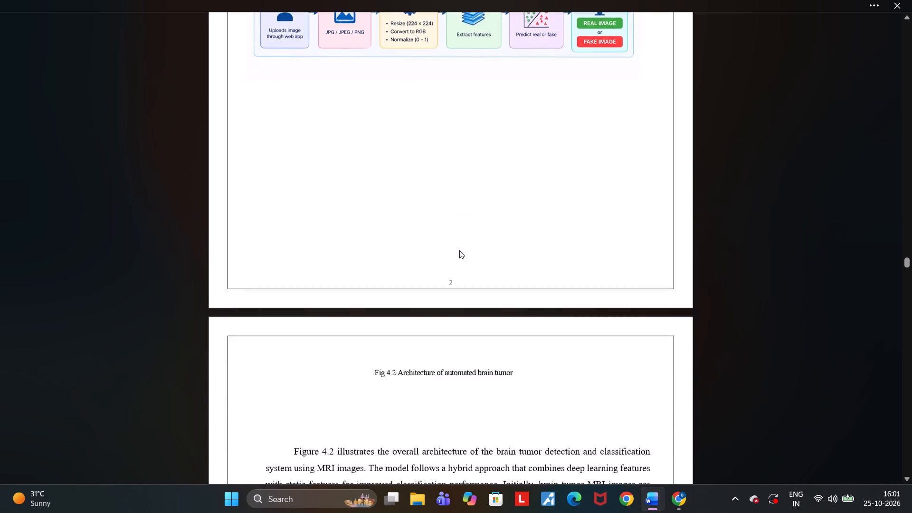
click(375, 341)
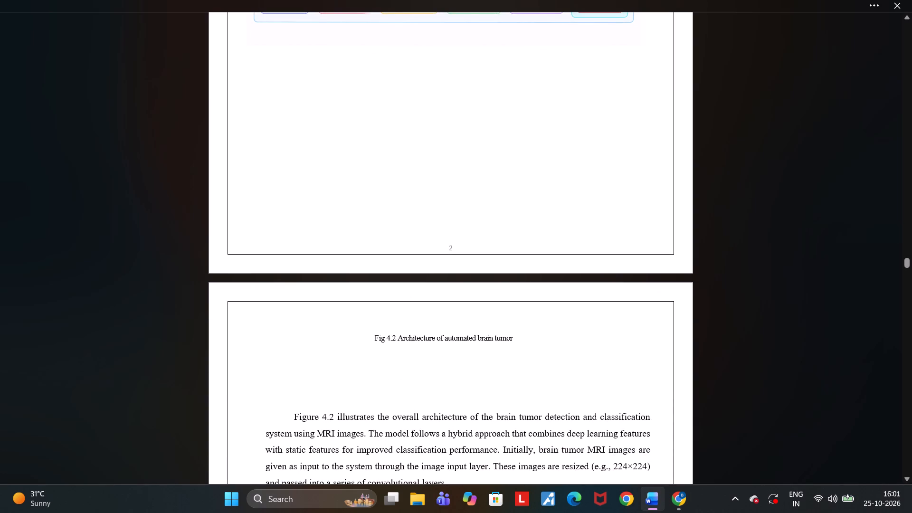
key(Return)
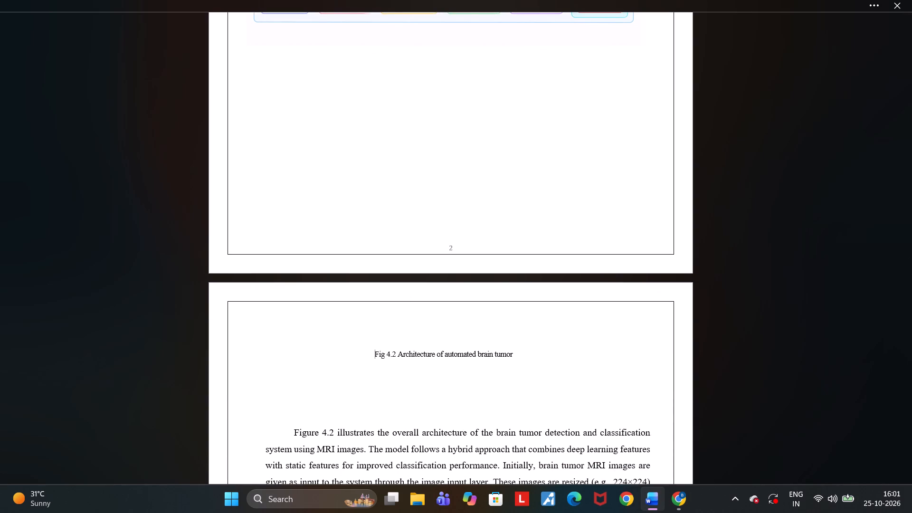
key(BackSpace)
key(BackSpace)
key(BackSpace)
key(BackSpace)
key(BackSpace)
key(BackSpace)
key(BackSpace)
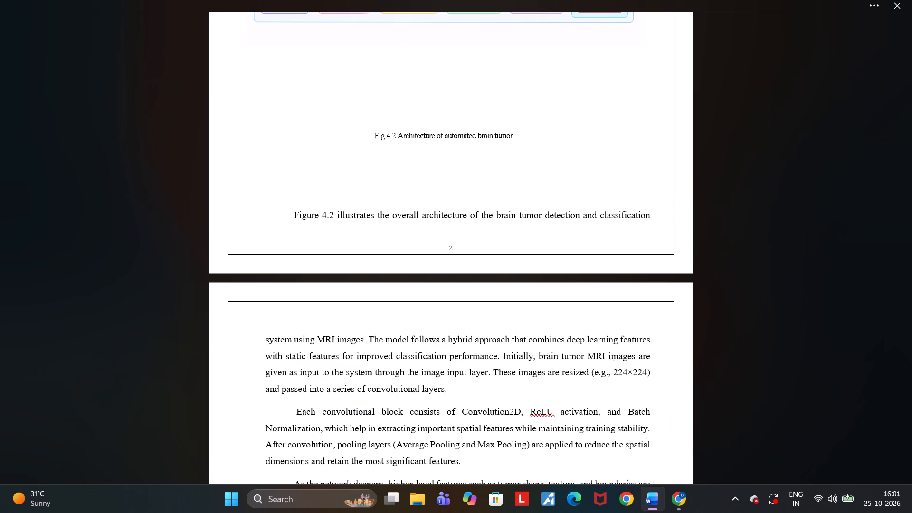
key(BackSpace)
key(BackSpace)
key(BackSpace)
key(BackSpace)
key(BackSpace)
key(BackSpace)
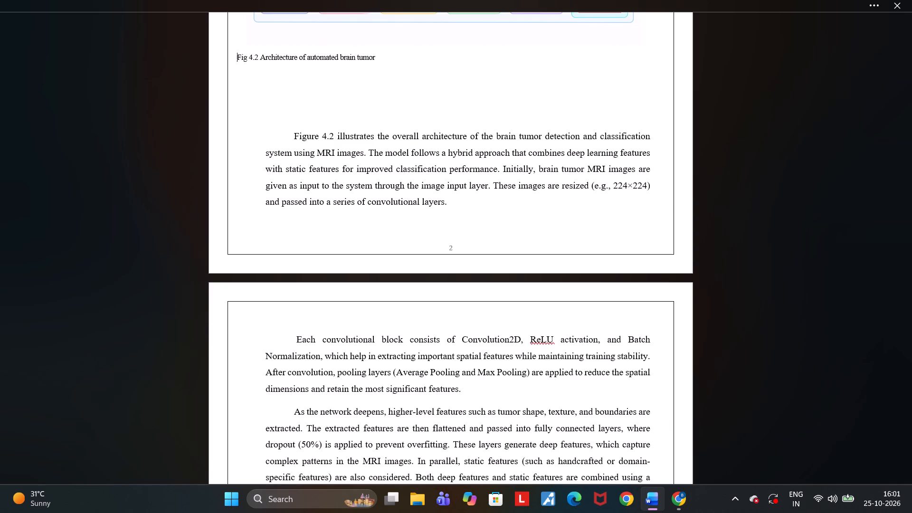
key(BackSpace)
key(BackSpace)
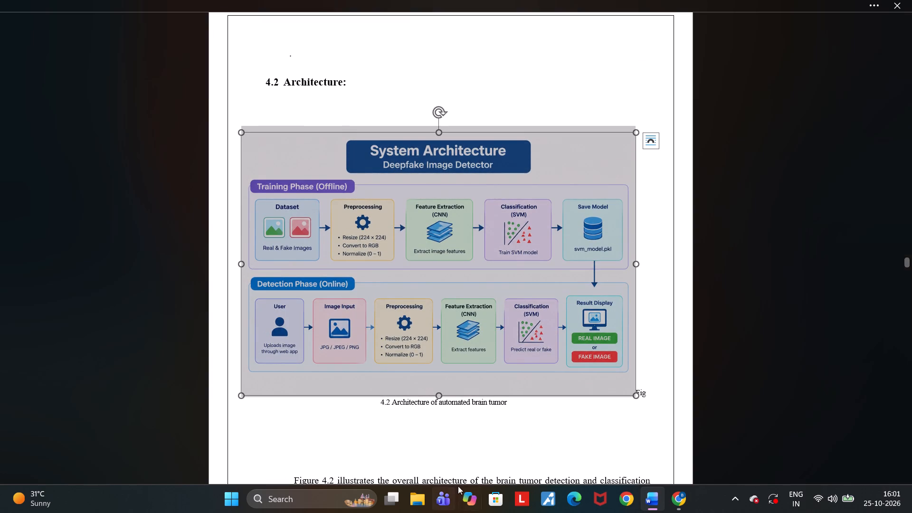
Replace "automated brain tumor" in the Fig 4.2 caption with "Deep Fake Image Detector".
click(541, 408)
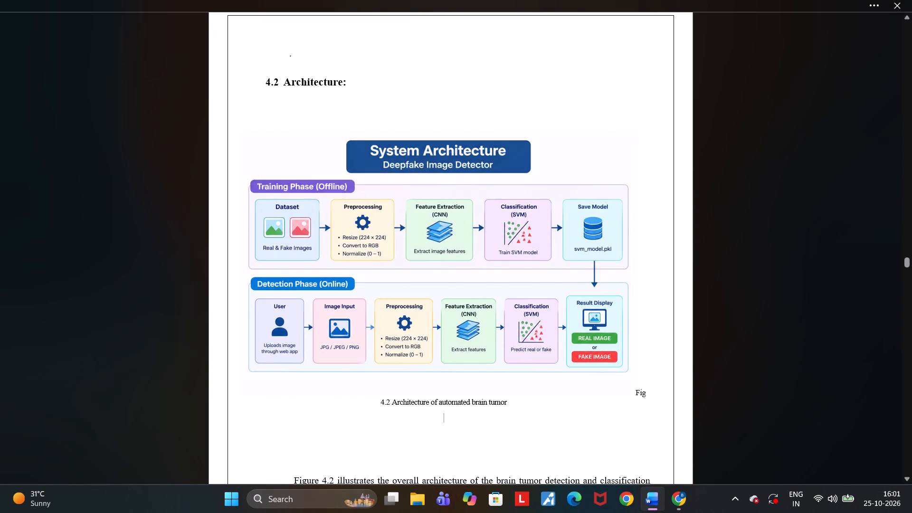
click(518, 401)
key(BackSpace)
key(BackSpace)
key(BackSpace)
key(BackSpace)
key(BackSpace)
key(BackSpace)
key(BackSpace)
key(BackSpace)
key(BackSpace)
key(BackSpace)
key(BackSpace)
key(BackSpace)
key(BackSpace)
key(BackSpace)
key(BackSpace)
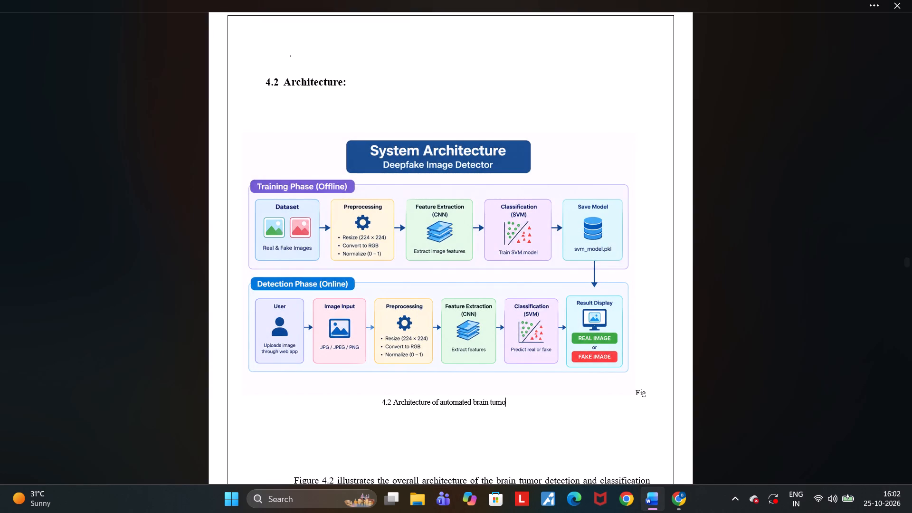
key(BackSpace)
key(BackSpace)
key(BackSpace)
key(BackSpace)
key(BackSpace)
key(BackSpace)
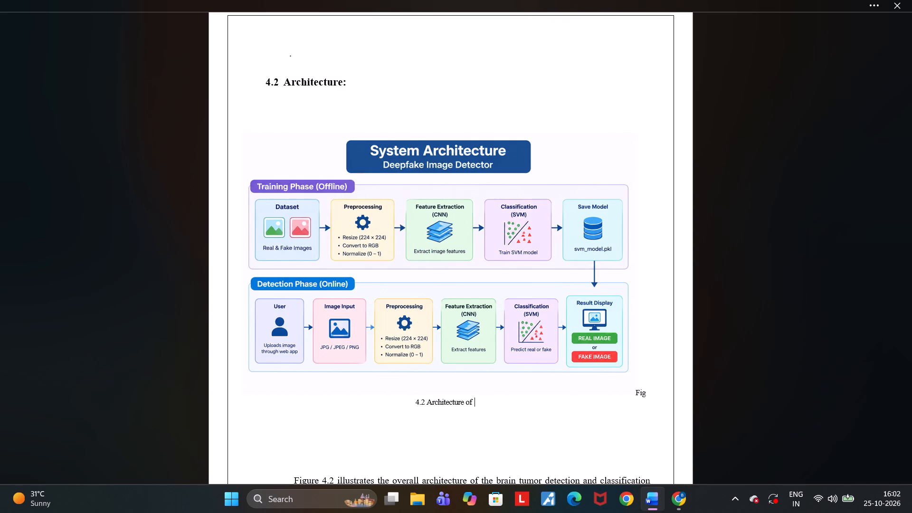
text(DE)
key(BackSpace)
text(eep)
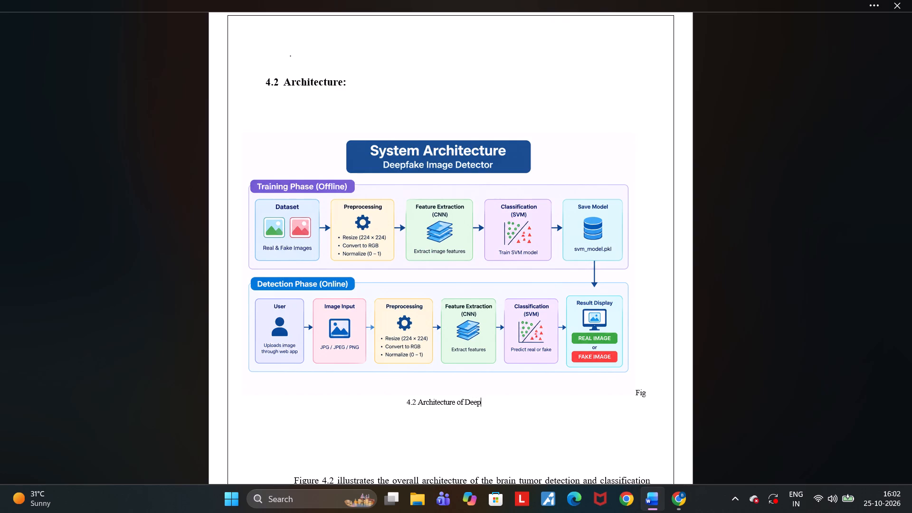
key(space)
text(Fake image)
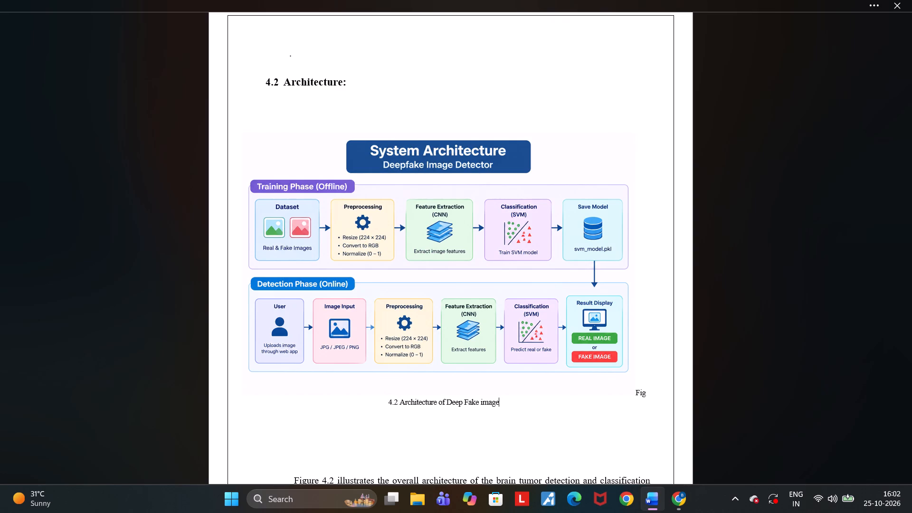
key(space)
text(Detector)
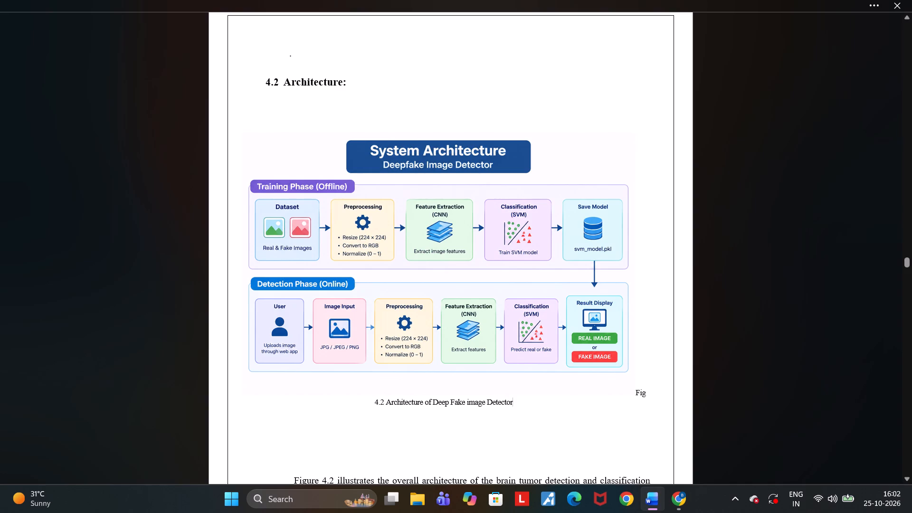
click(469, 399)
key(BackSpace)
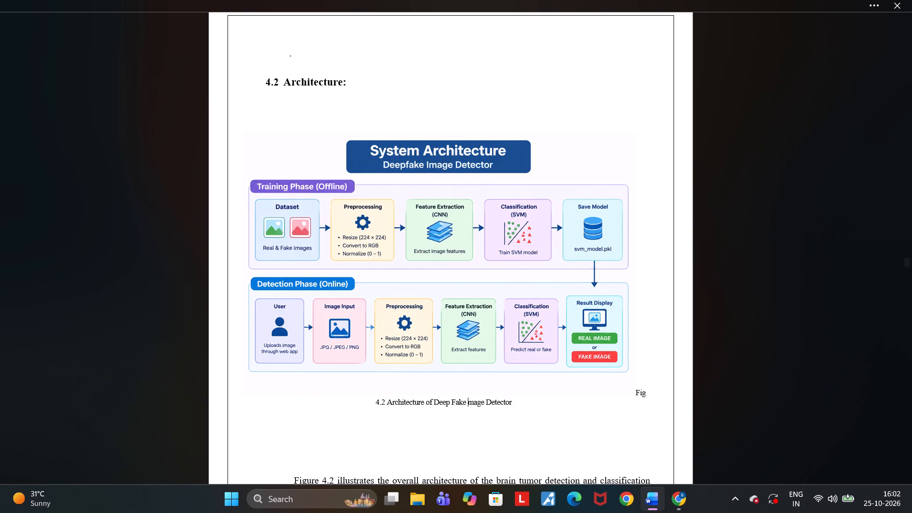
key(shift+i)
Examine the text below Fig 4.2 and sections 4.3 and 4.4 for content that still describes the brain tumor project.
scroll(469, 399, down, 1)
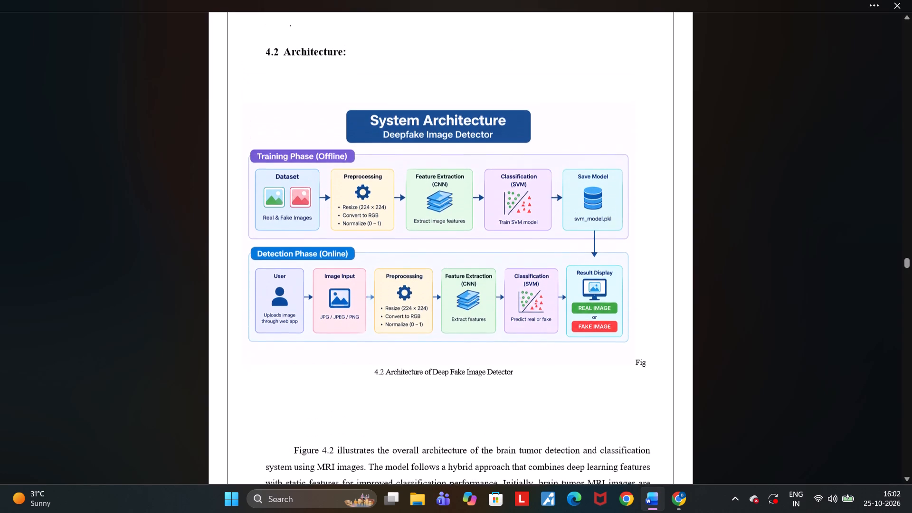
scroll(469, 399, down, 8)
scroll(469, 399, up, 1)
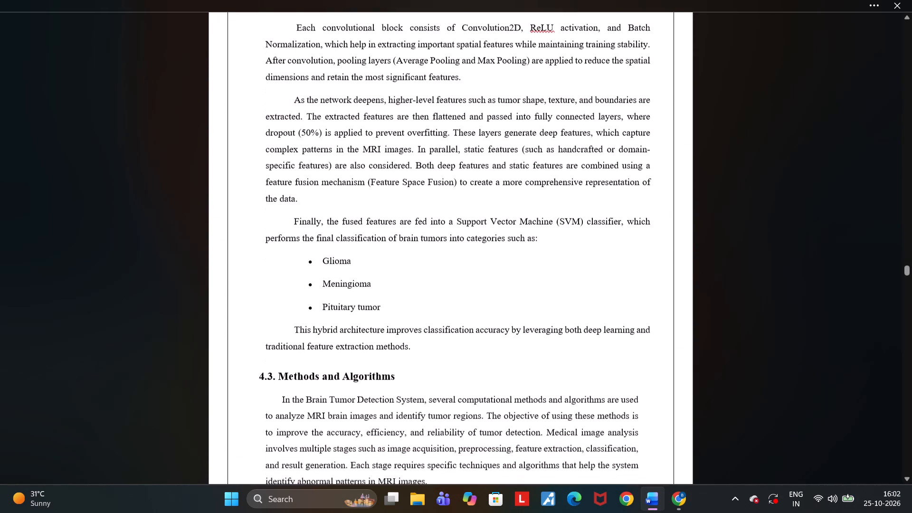
scroll(469, 399, up, 6)
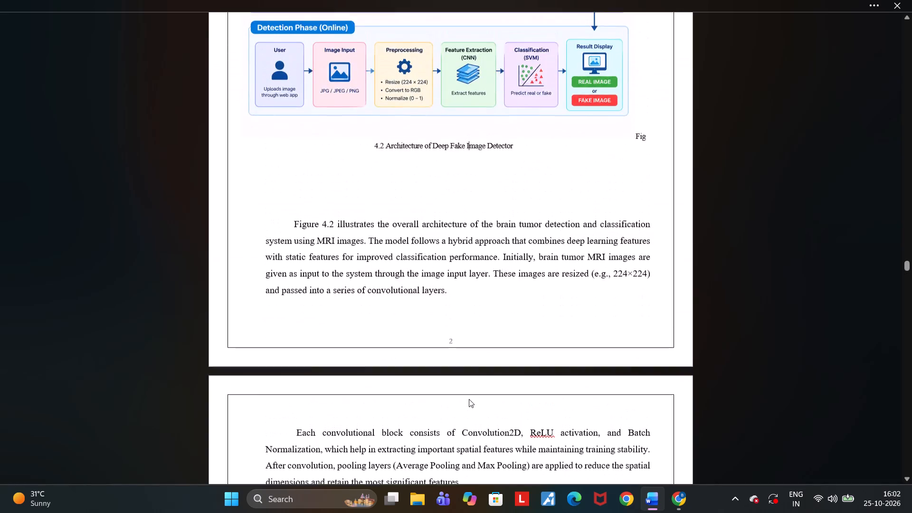
scroll(469, 399, right, 1)
scroll(469, 399, down, 2)
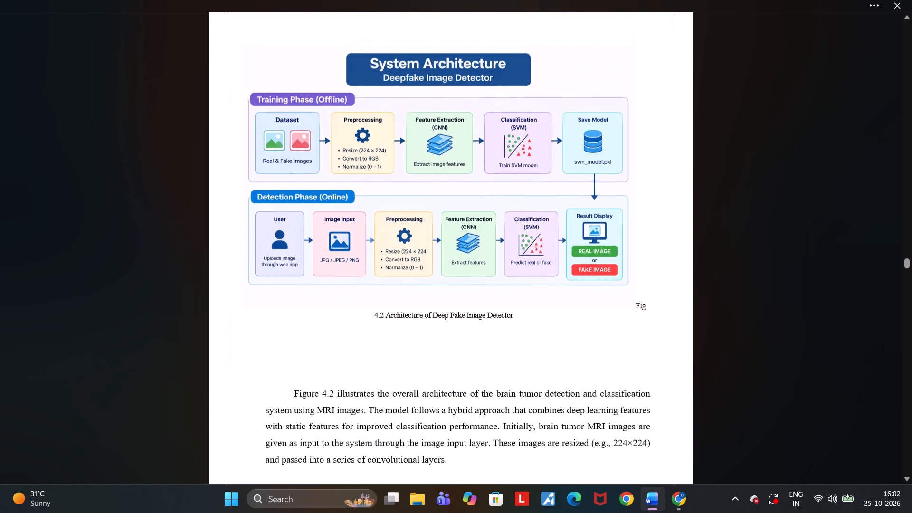
scroll(469, 399, down, 8)
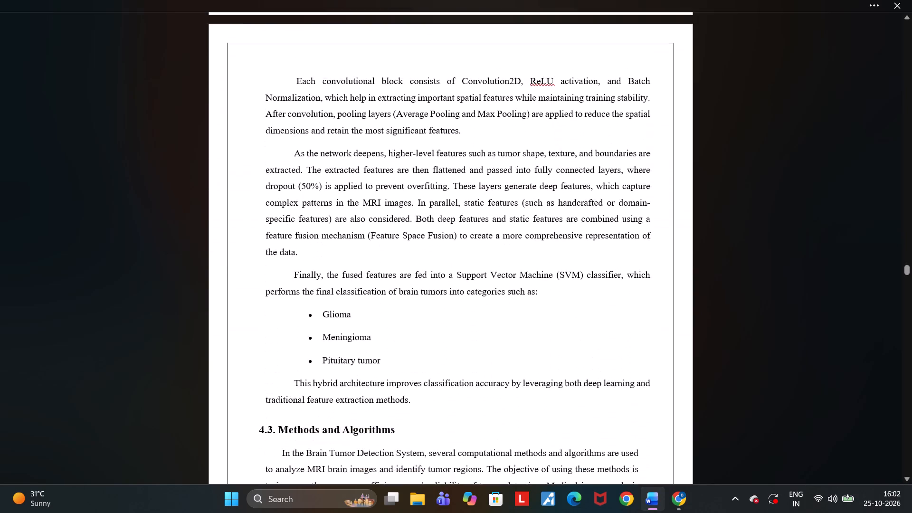
scroll(469, 399, down, 13)
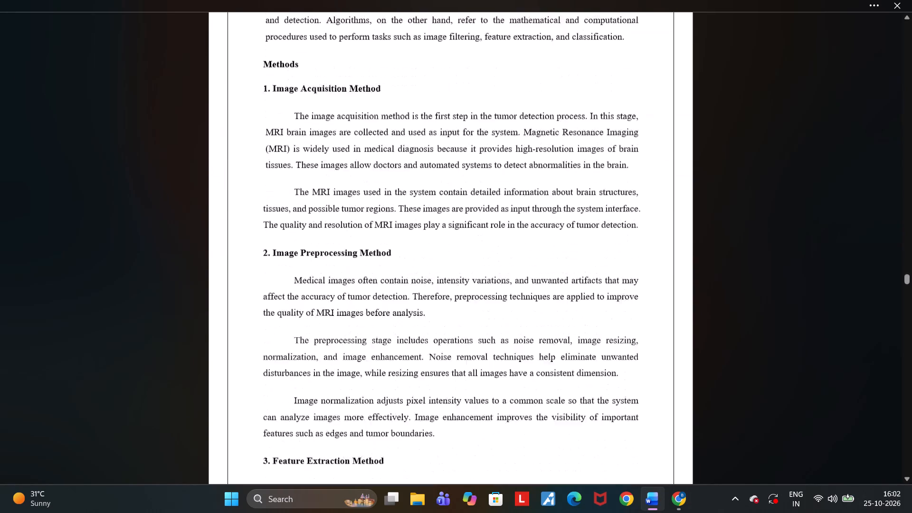
scroll(469, 399, down, 19)
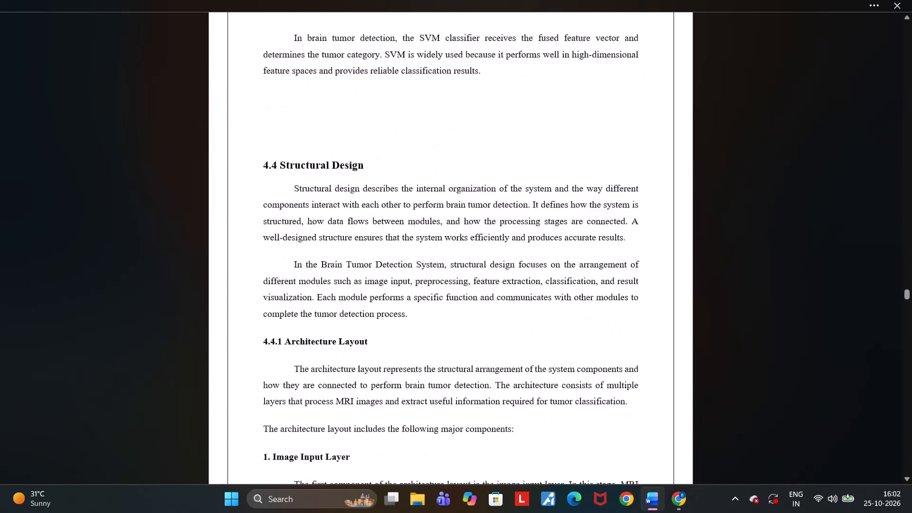
scroll(469, 399, down, 7)
Review the document back up to the start of Chapter 4, checking sections 4.1 System Design and 4.1.1 Input Design.
scroll(469, 399, up, 10)
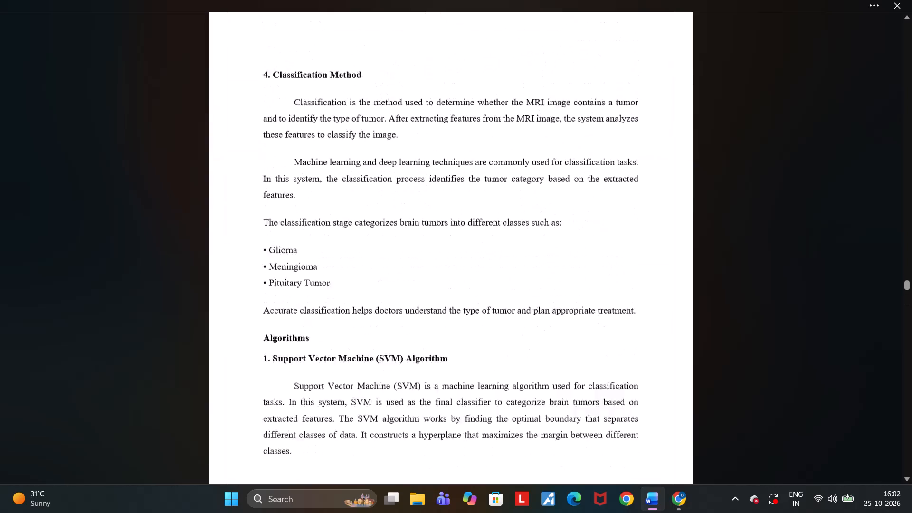
scroll(469, 399, up, 19)
scroll(469, 399, up, 5)
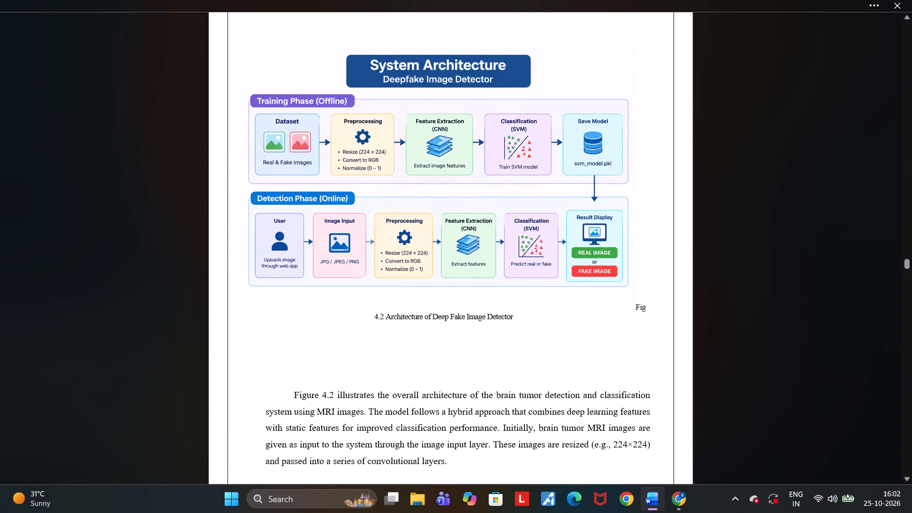
scroll(635, 412, up, 13)
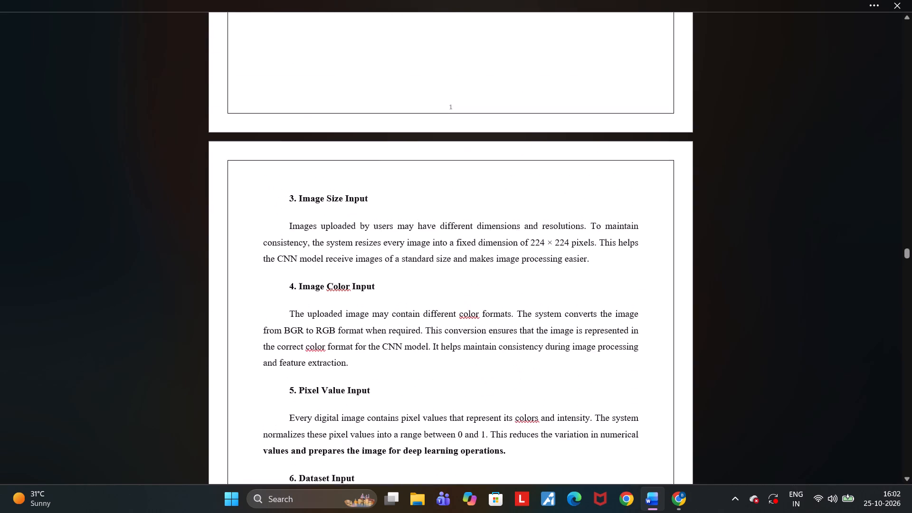
scroll(635, 412, up, 9)
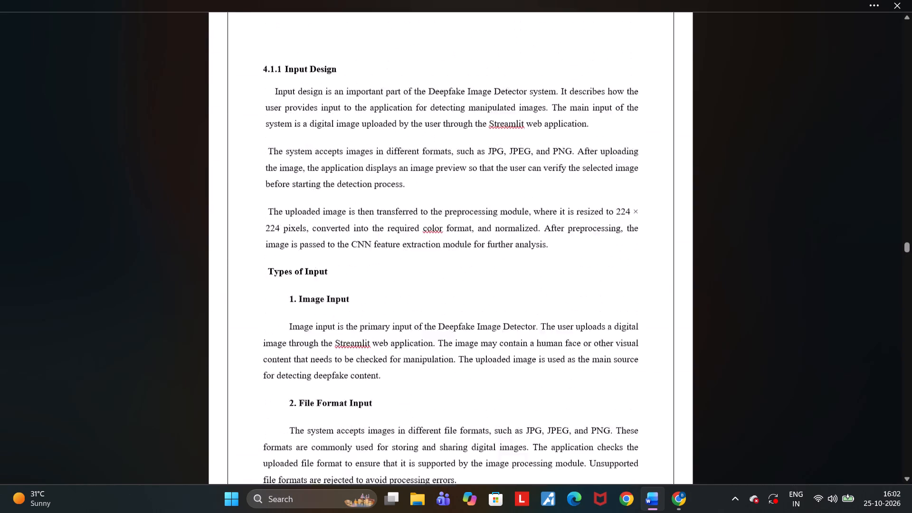
scroll(635, 412, up, 11)
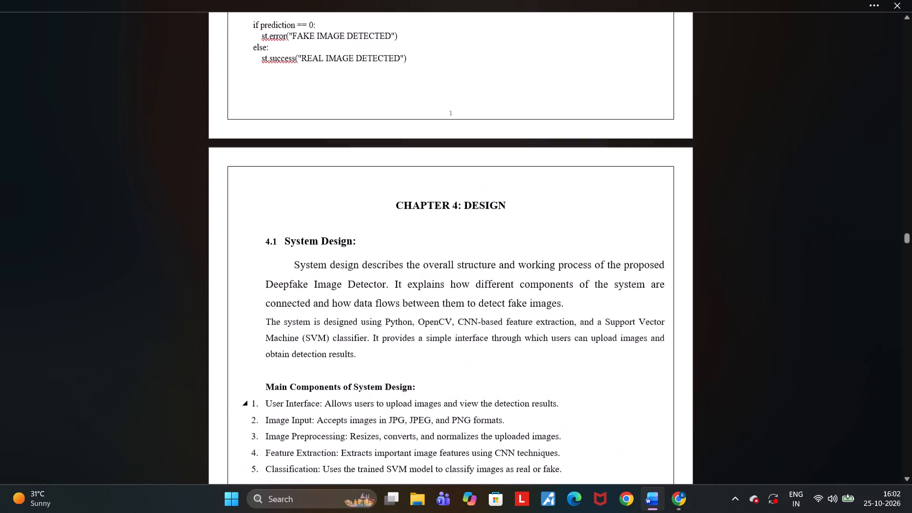
scroll(635, 412, down, 2)
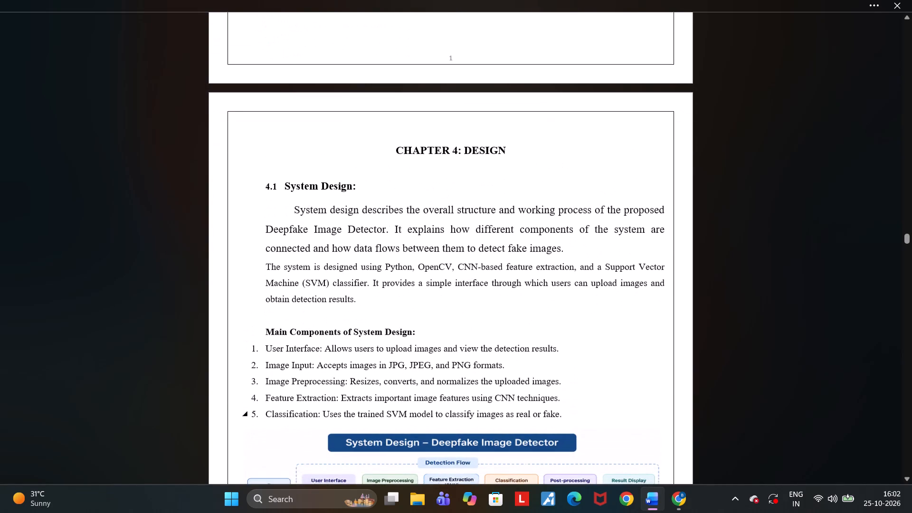
scroll(635, 412, down, 15)
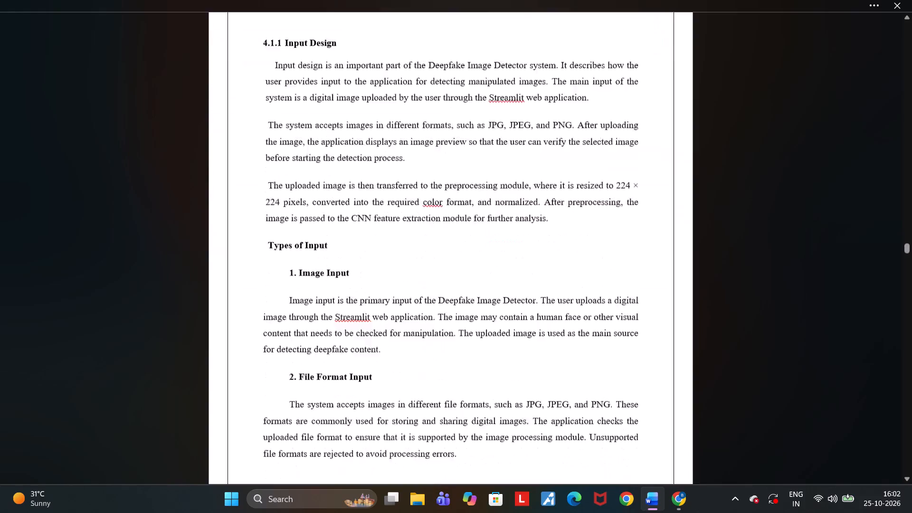
scroll(635, 412, down, 13)
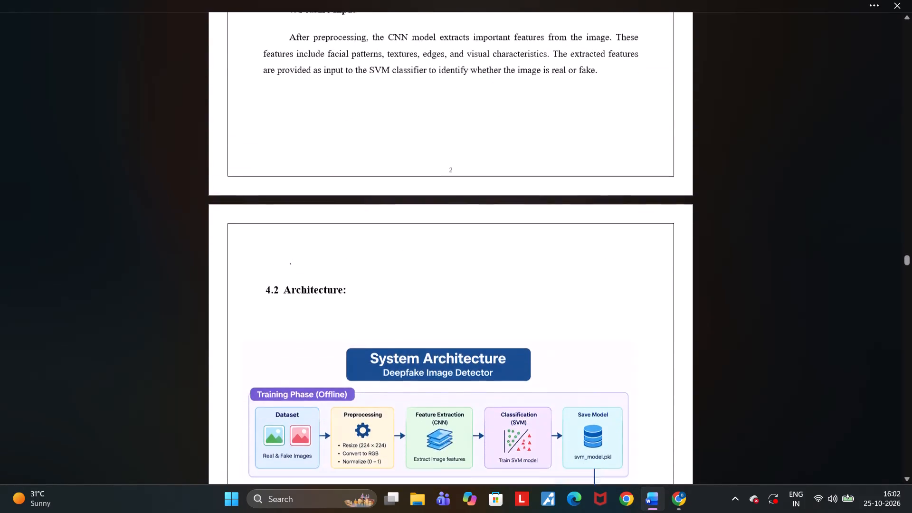
scroll(635, 412, down, 1)
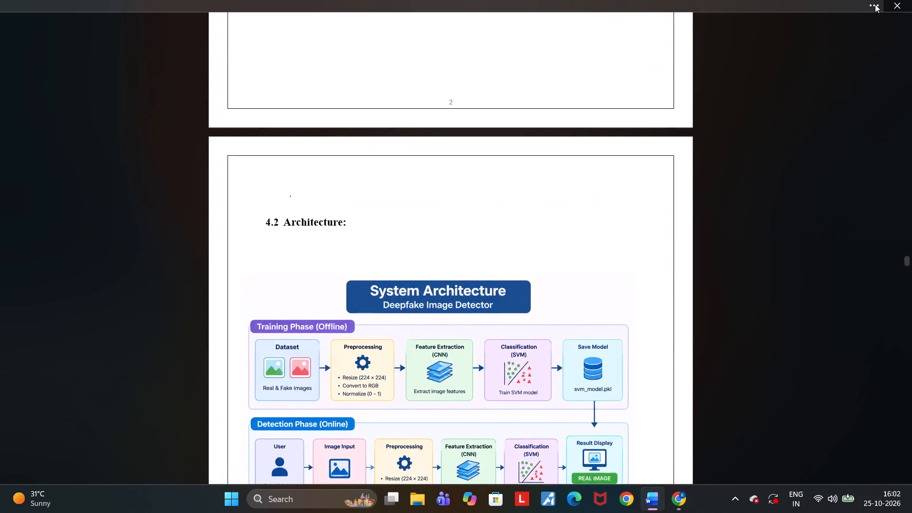
click(875, 4)
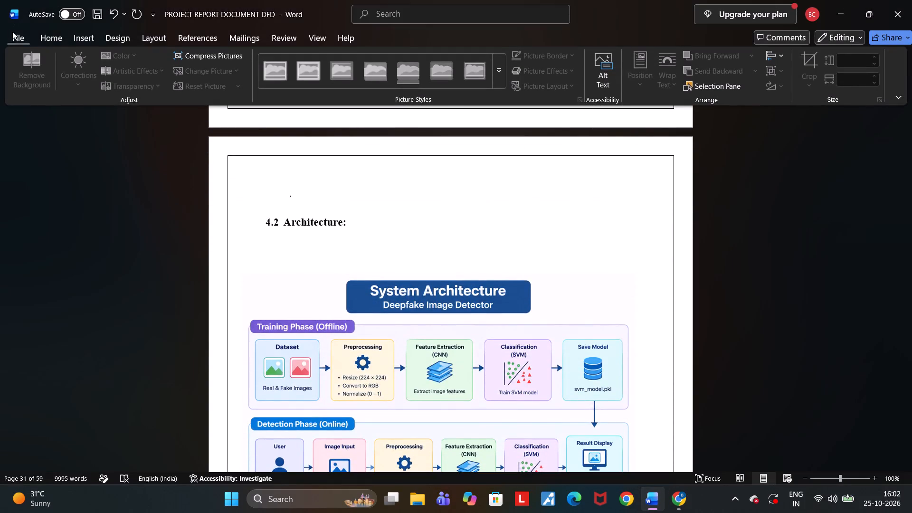